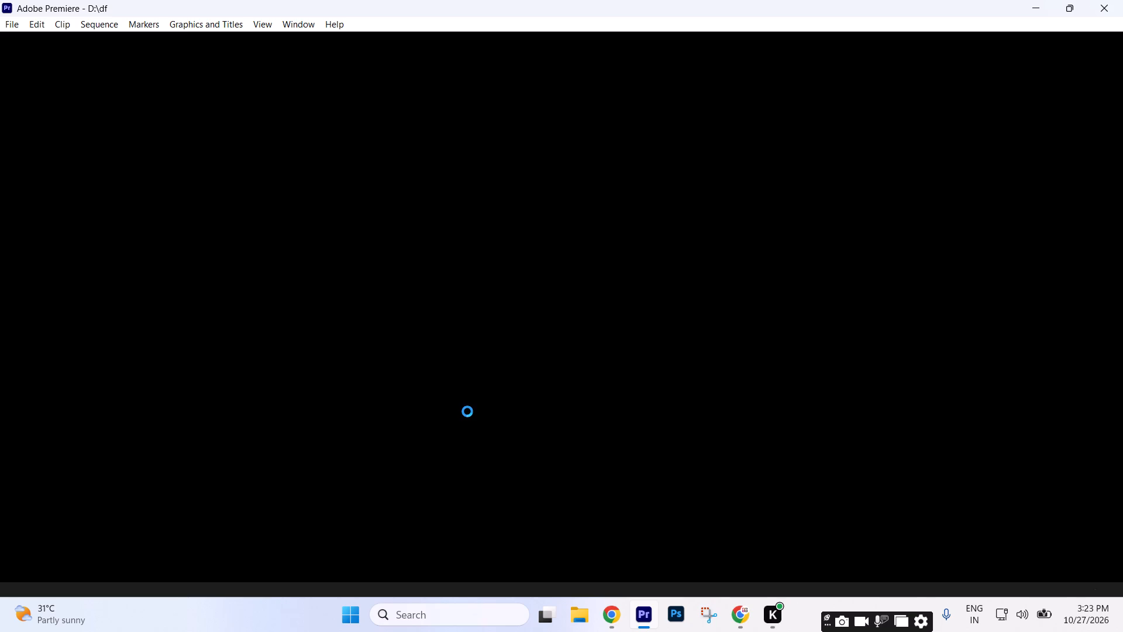
# Close the Facebook tab that is playing audio in Google Chrome, and return to the df project in Adobe Premiere.
pyautogui.click(613, 612)
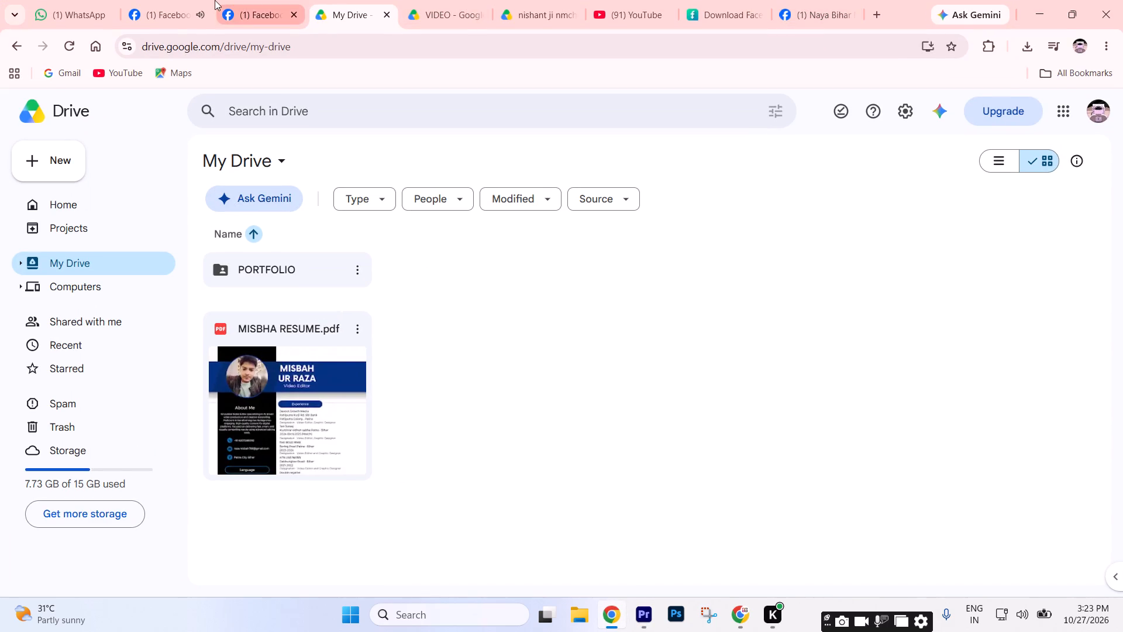
pyautogui.click(215, 0)
pyautogui.click(170, 1)
pyautogui.click(201, 18)
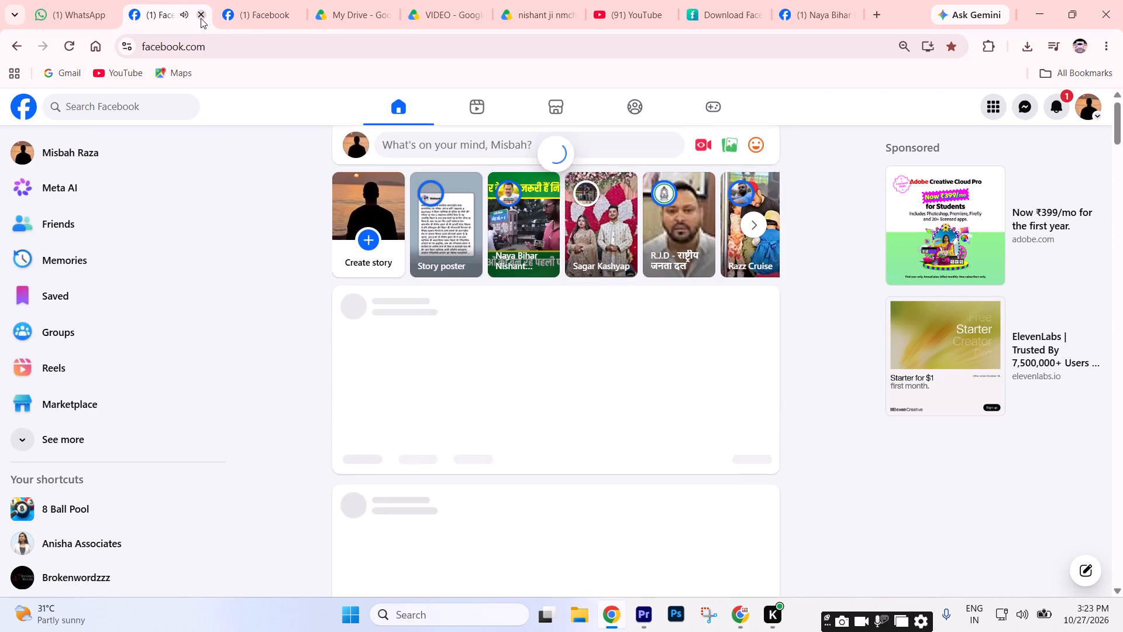
pyautogui.click(640, 631)
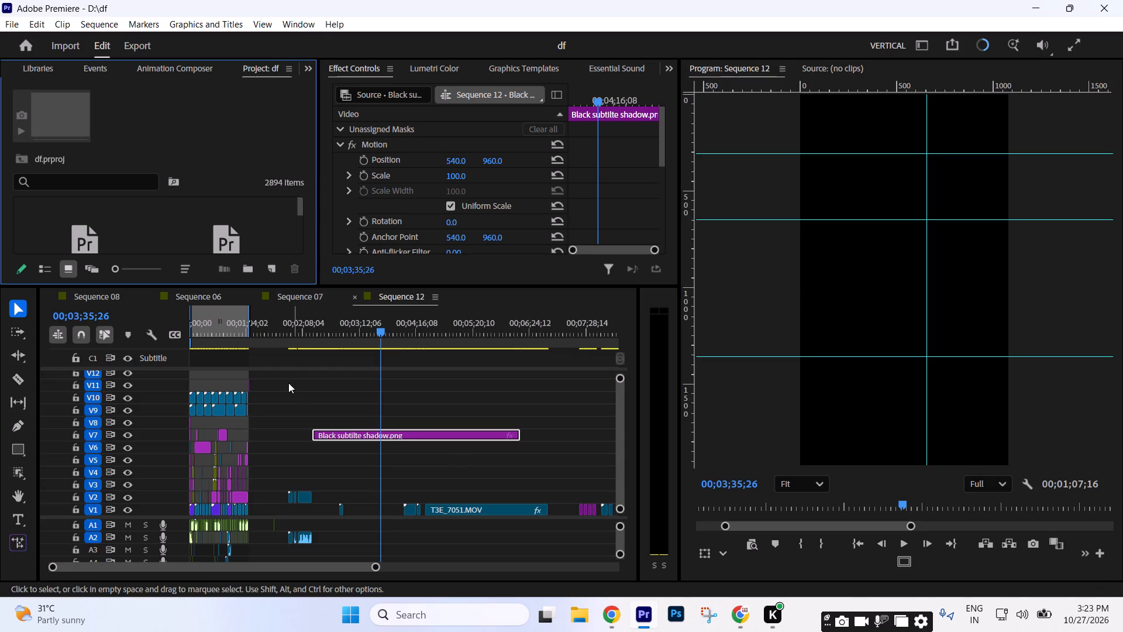
# Return the playhead to the start of Sequence 12 and accept the missing-font substitution to review the edit.
pyautogui.moveTo(315, 331); pyautogui.dragTo(102, 349)
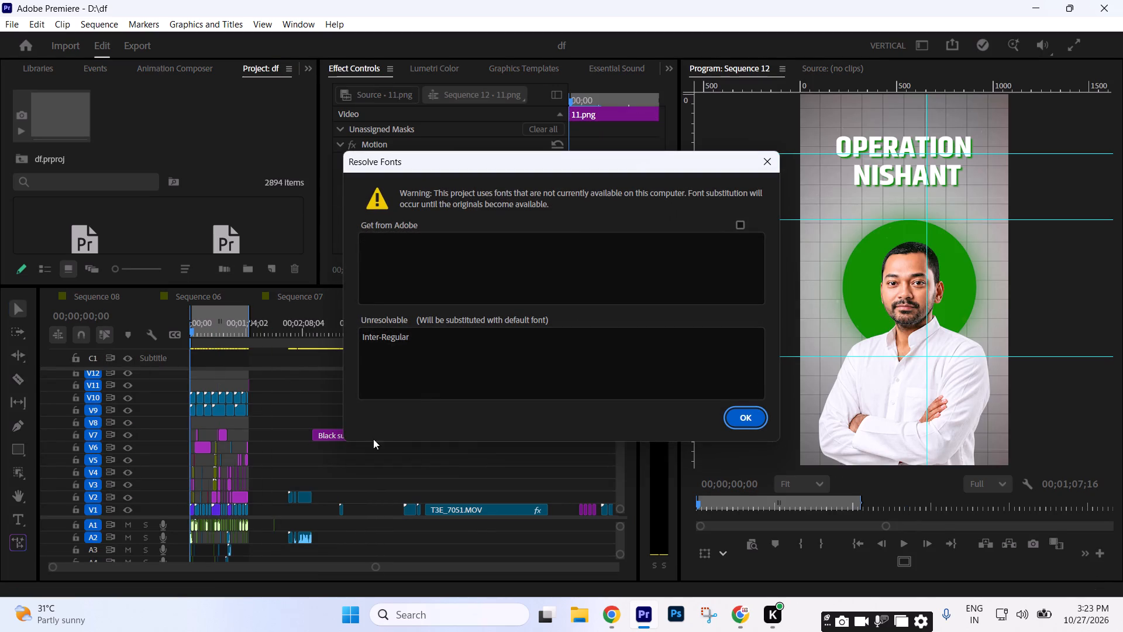
pyautogui.click(763, 418)
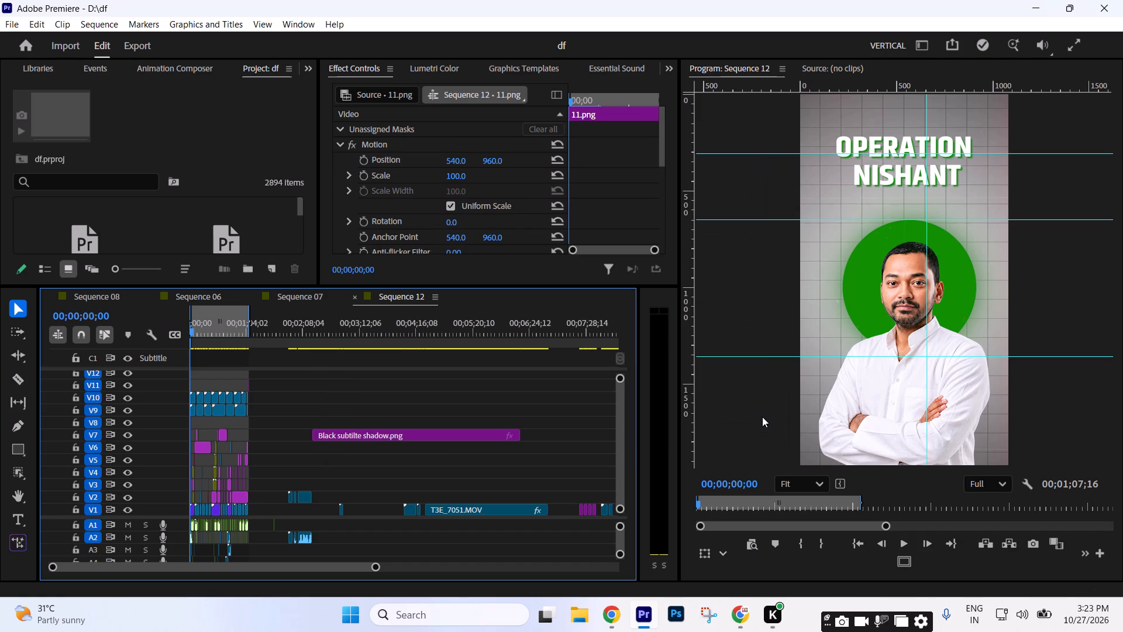
pyautogui.moveTo(379, 568); pyautogui.dragTo(208, 566)
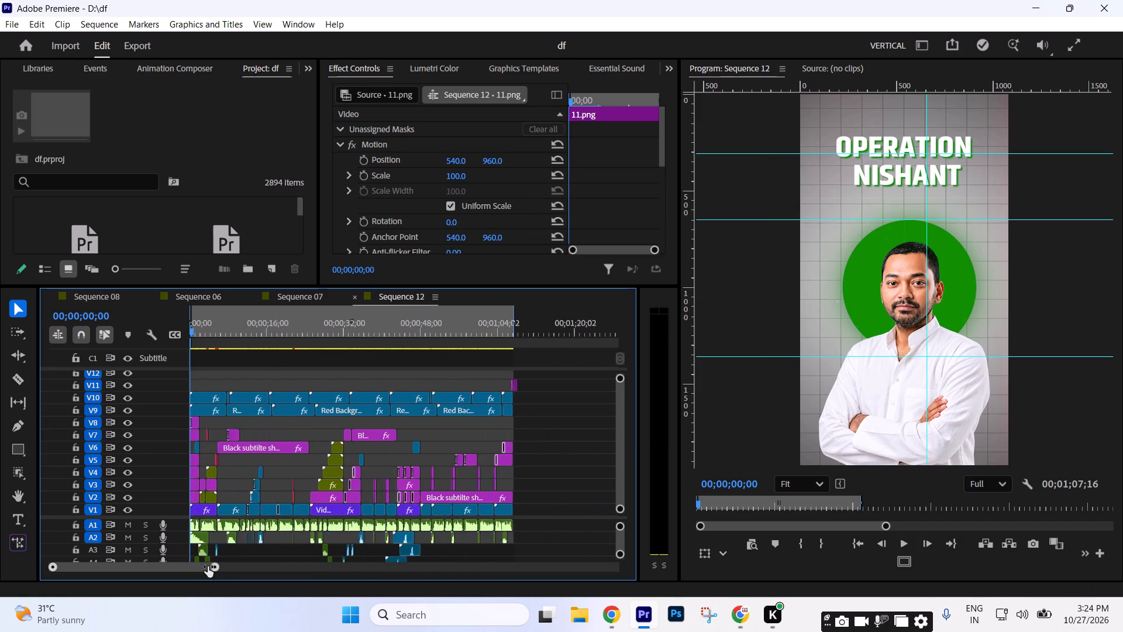
pyautogui.moveTo(208, 566); pyautogui.dragTo(206, 566)
pyautogui.moveTo(619, 555); pyautogui.dragTo(621, 569)
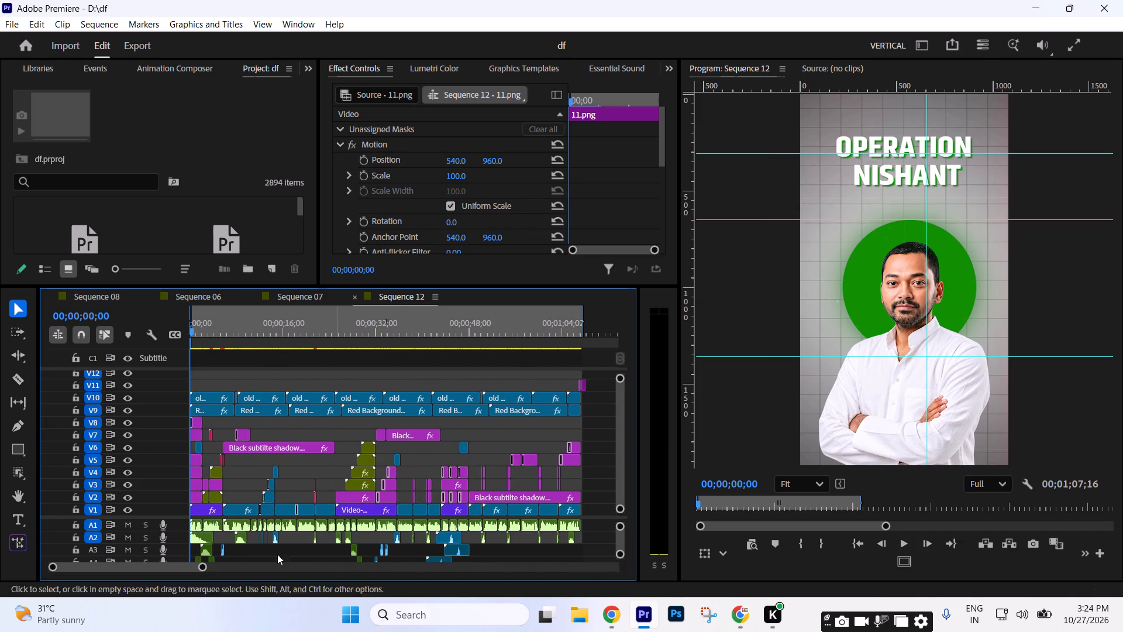
# Delete the kulakovka-action-trailer-620551.mp3 music clip from audio track A6 of Sequence 12.
pyautogui.moveTo(164, 516); pyautogui.dragTo(161, 466)
pyautogui.click(373, 543)
pyautogui.press('Delete')
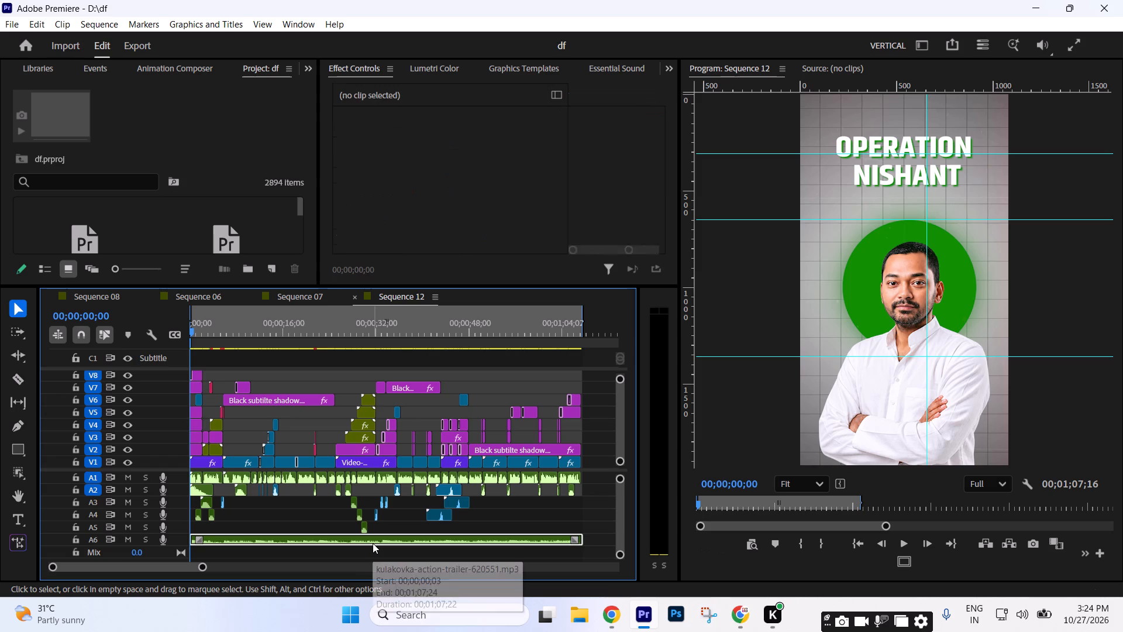
# Play back the opening of Sequence 12 to review its intro graphics, transitions and audio up to the first DSC_7391.MOV footage.
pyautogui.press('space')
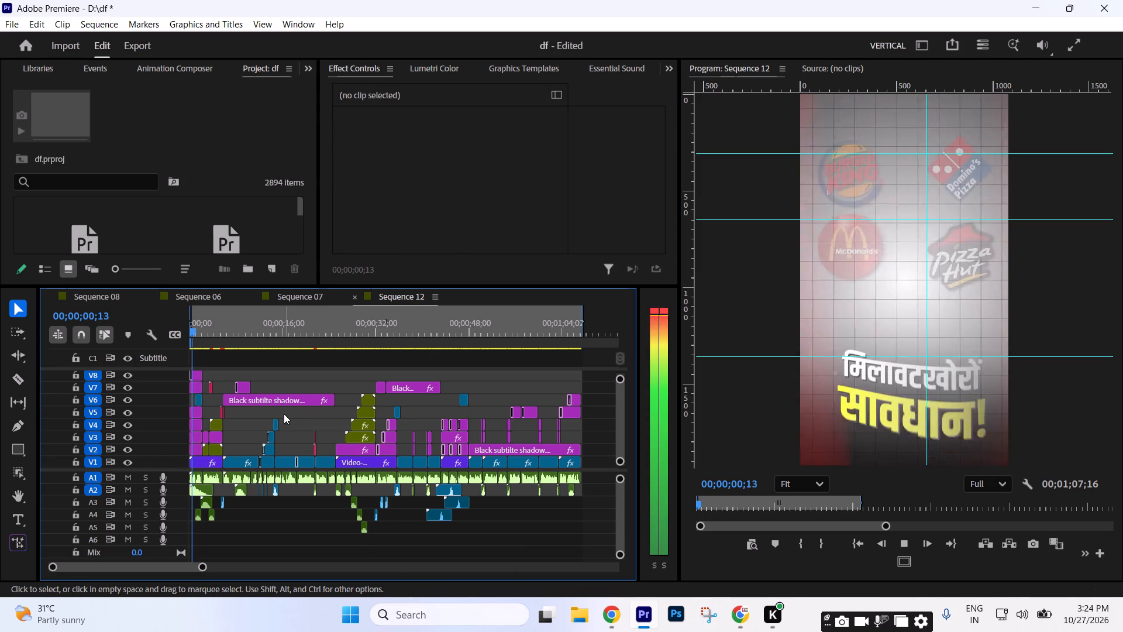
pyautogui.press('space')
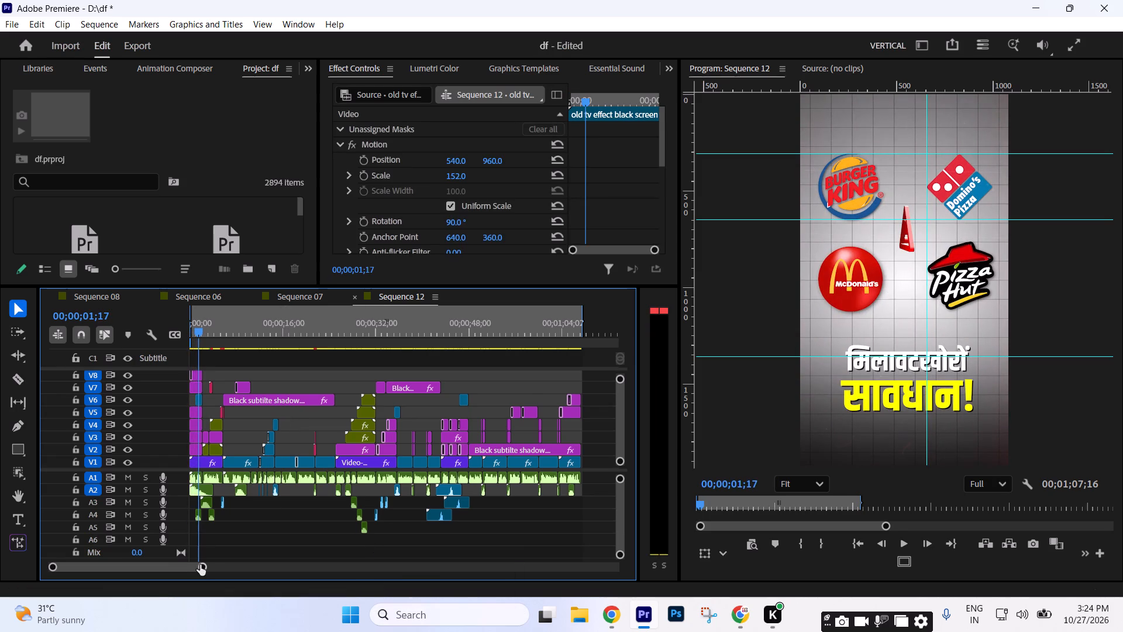
pyautogui.moveTo(205, 565); pyautogui.dragTo(149, 565)
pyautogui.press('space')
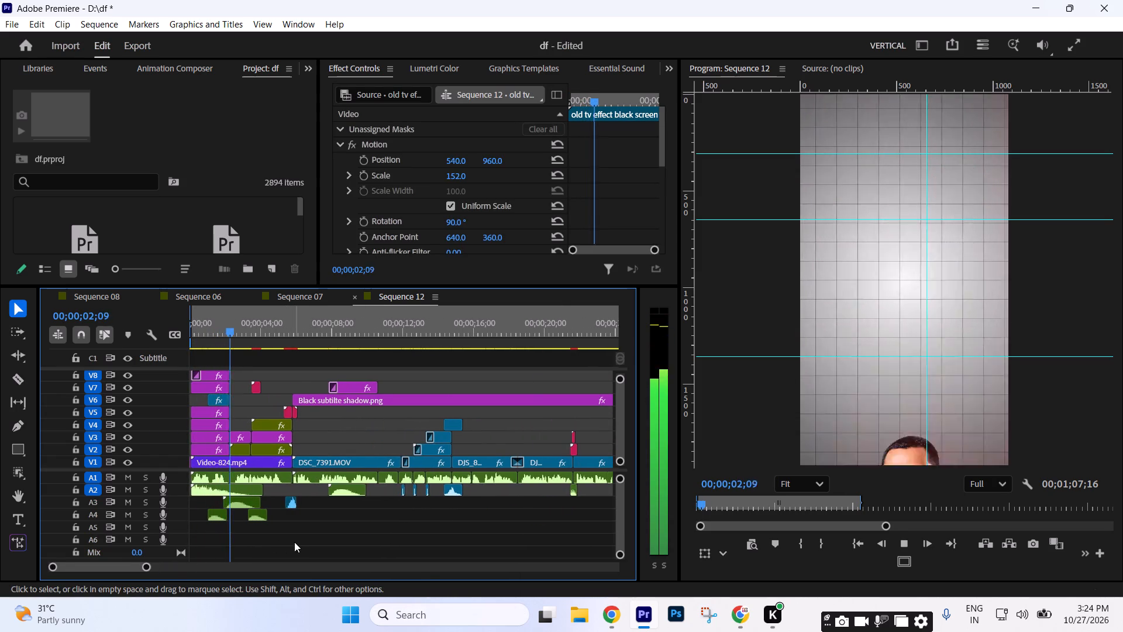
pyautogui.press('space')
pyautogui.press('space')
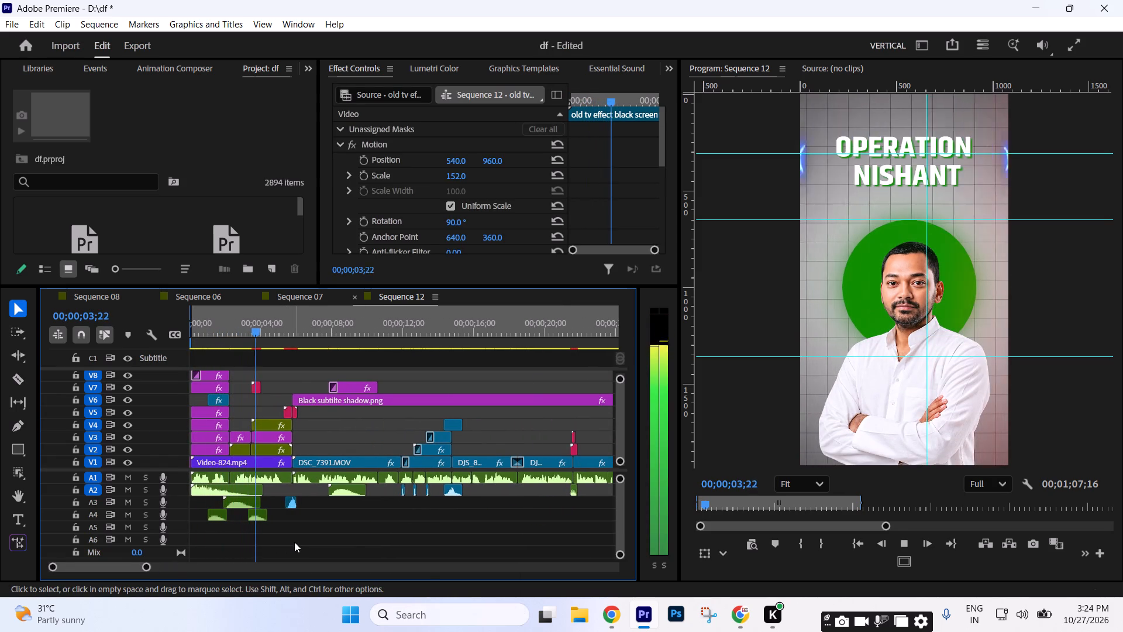
pyautogui.click(356, 545)
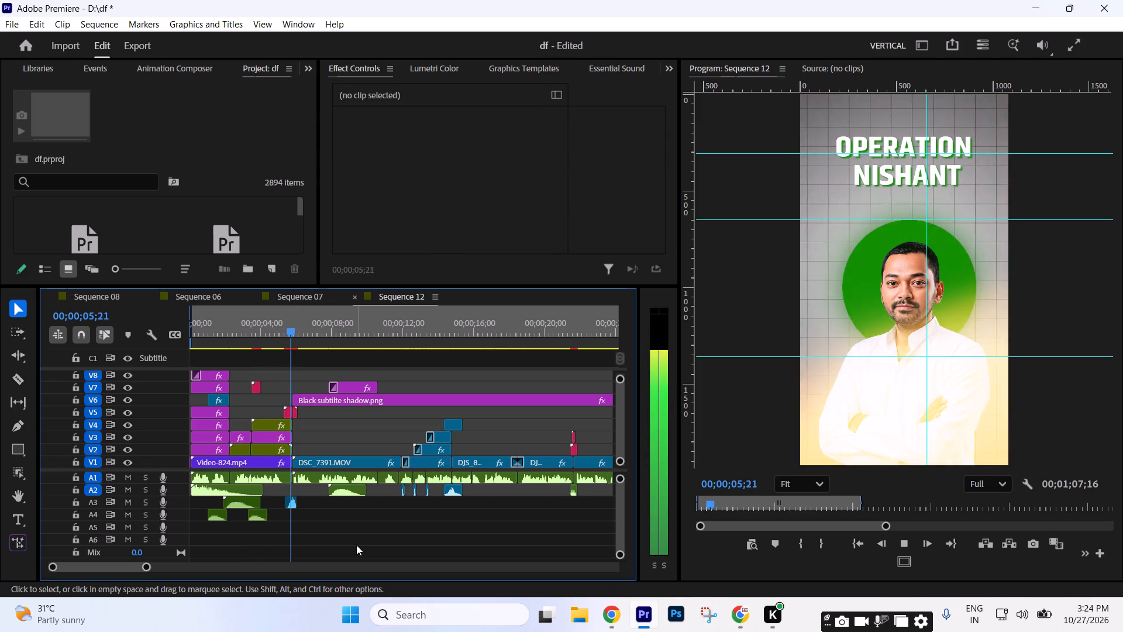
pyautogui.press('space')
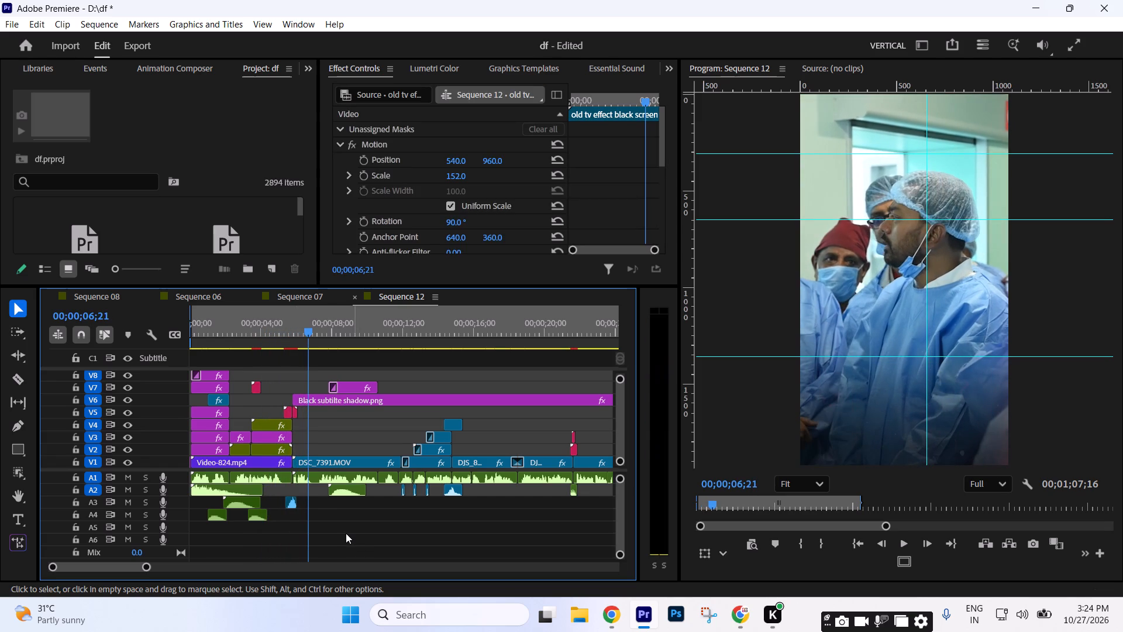
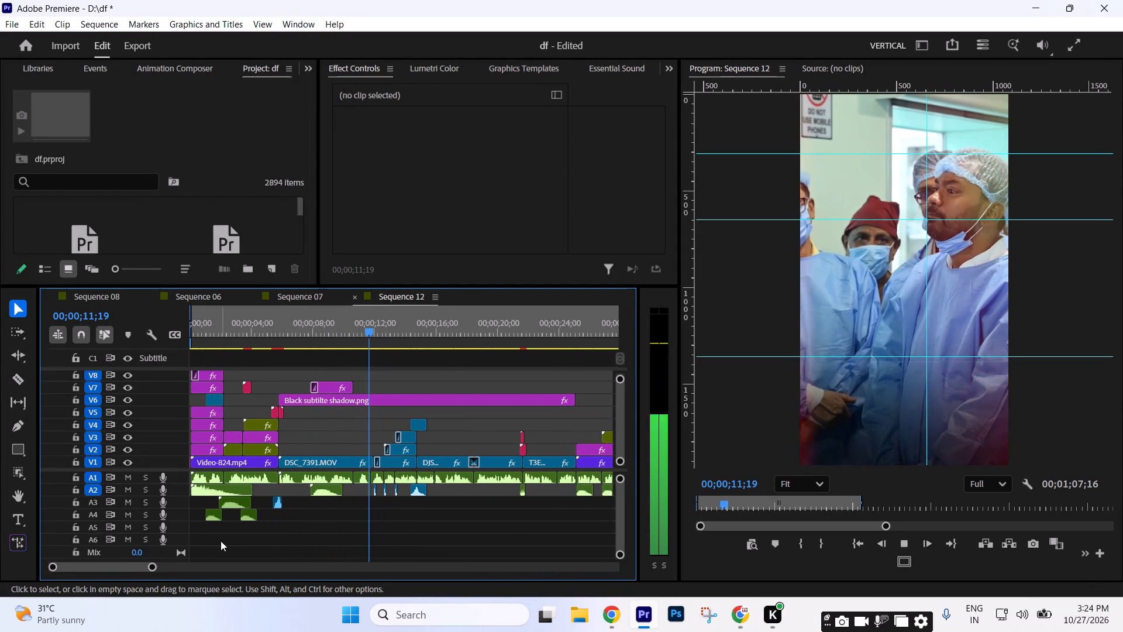
# Stop playback at 00;00;11;24 and select the ElevenLabs audio clip on A1 beneath DSC_7391.MOV.
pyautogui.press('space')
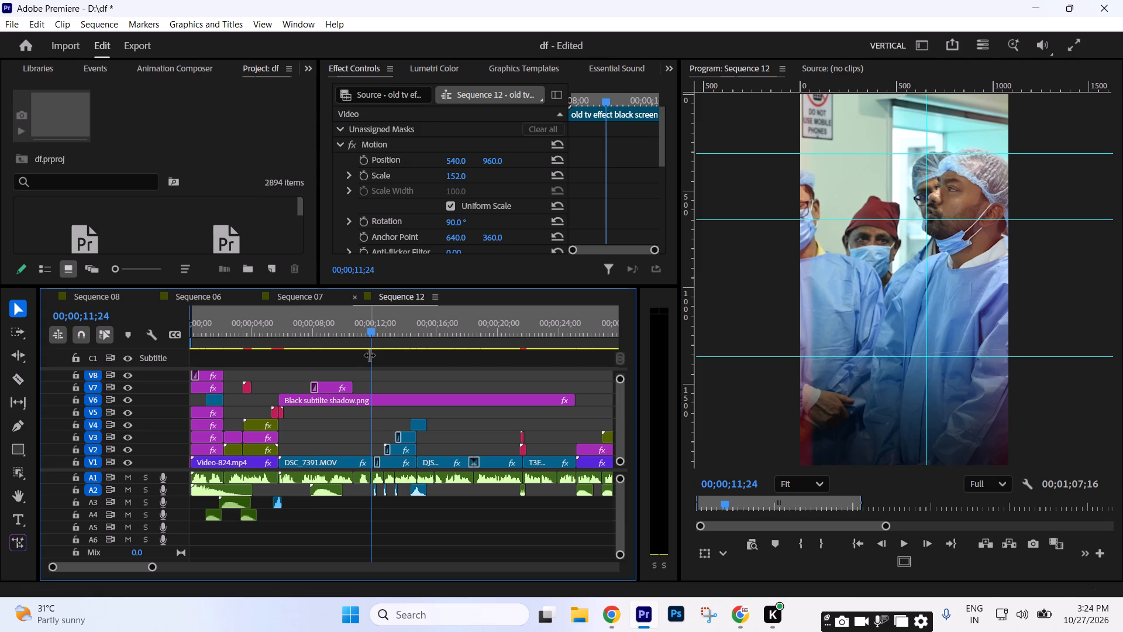
pyautogui.click(339, 482)
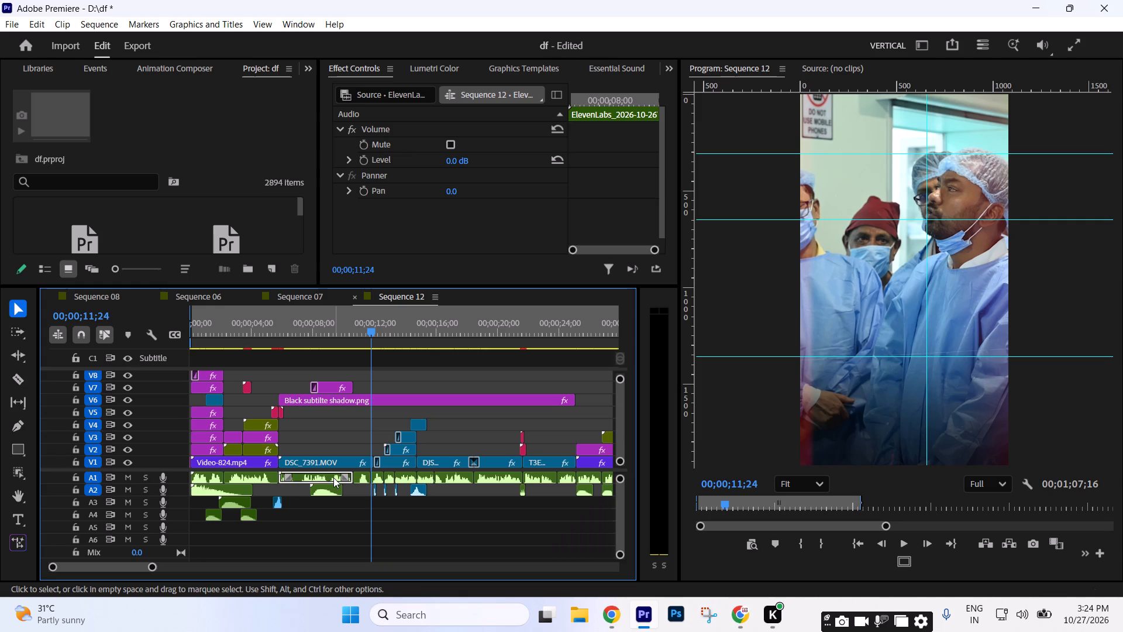
# Delete the ElevenLabs voice-over clip on A1 beneath the first part of DSC_7391.MOV.
pyautogui.click(353, 503)
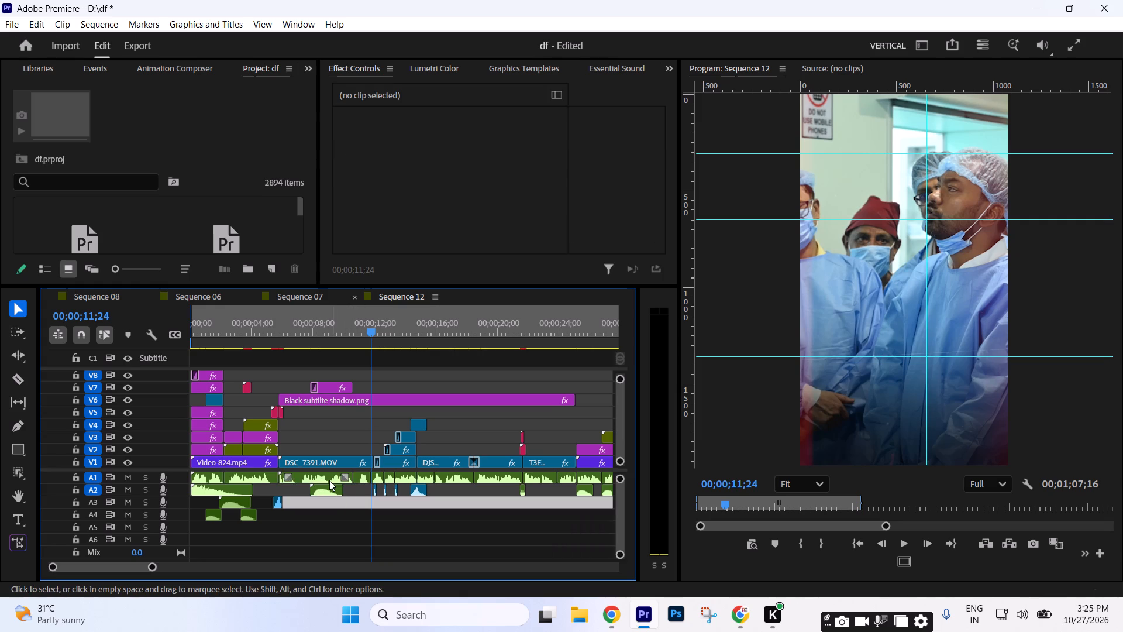
pyautogui.click(329, 480)
pyautogui.press('Delete')
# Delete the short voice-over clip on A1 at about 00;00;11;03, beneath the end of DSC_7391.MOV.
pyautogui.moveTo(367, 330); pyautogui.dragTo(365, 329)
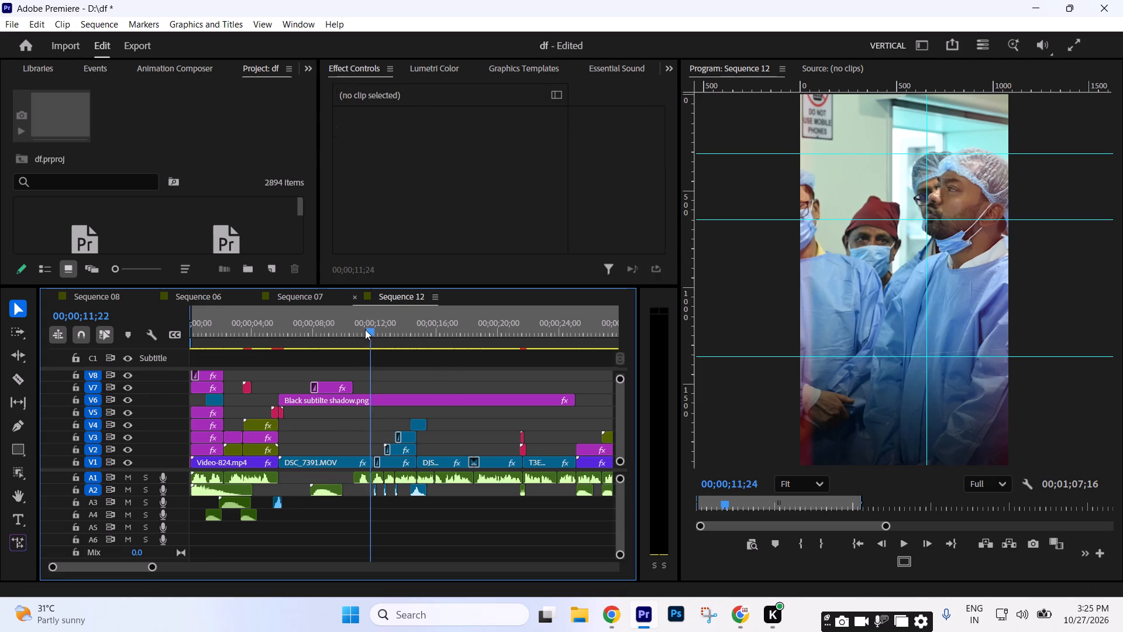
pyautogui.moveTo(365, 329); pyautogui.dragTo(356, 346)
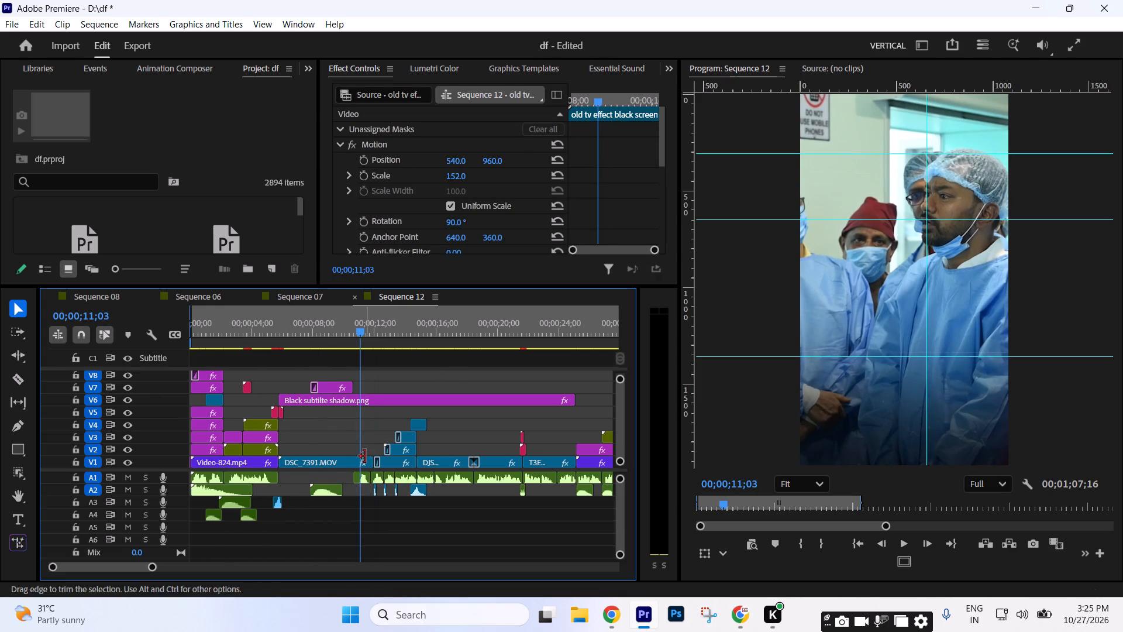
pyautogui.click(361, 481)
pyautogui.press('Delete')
# Play back the split-screen montage after DSC_7391.MOV and the Operation Nishant title, and scrub through the section up to 00;00;09;12.
pyautogui.press('Right')
pyautogui.press('Right')
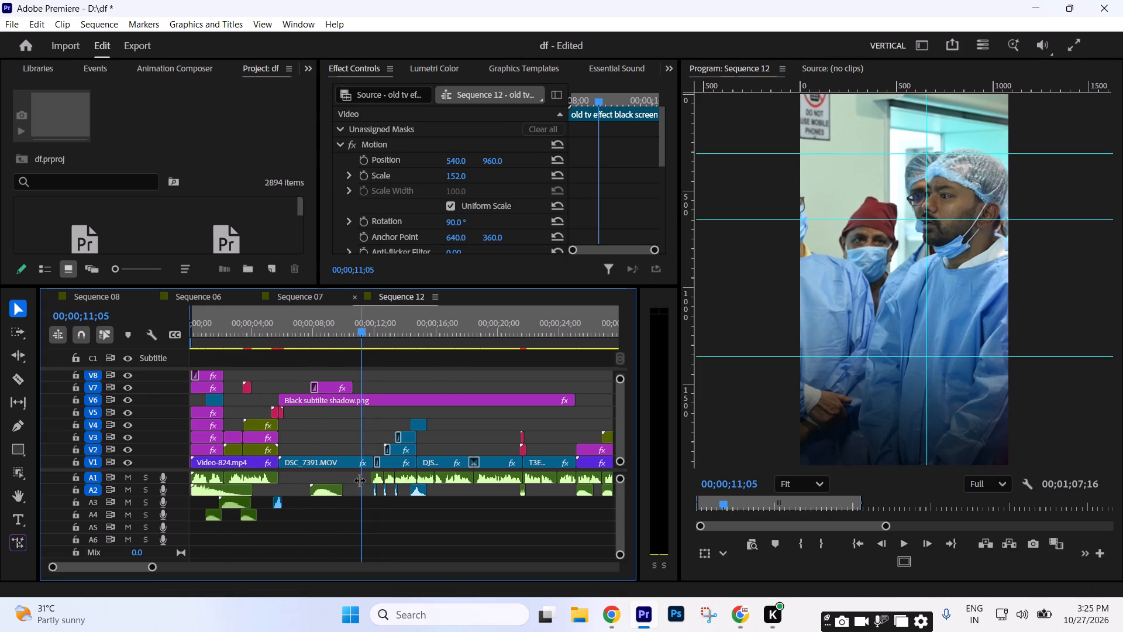
pyautogui.press('Down')
pyautogui.press('space')
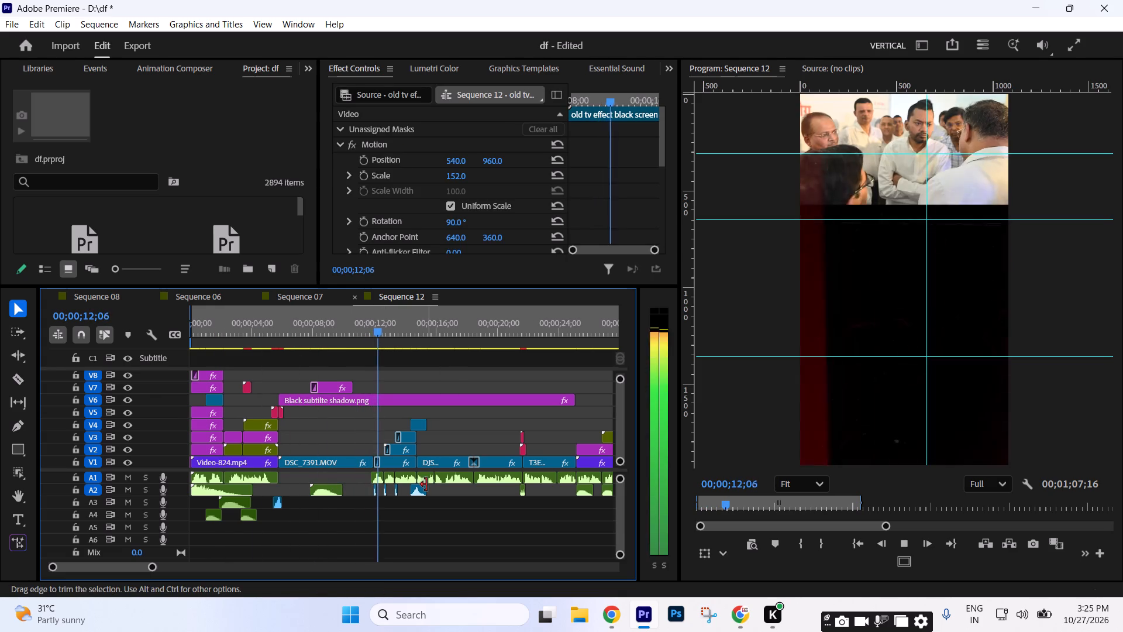
pyautogui.press('space')
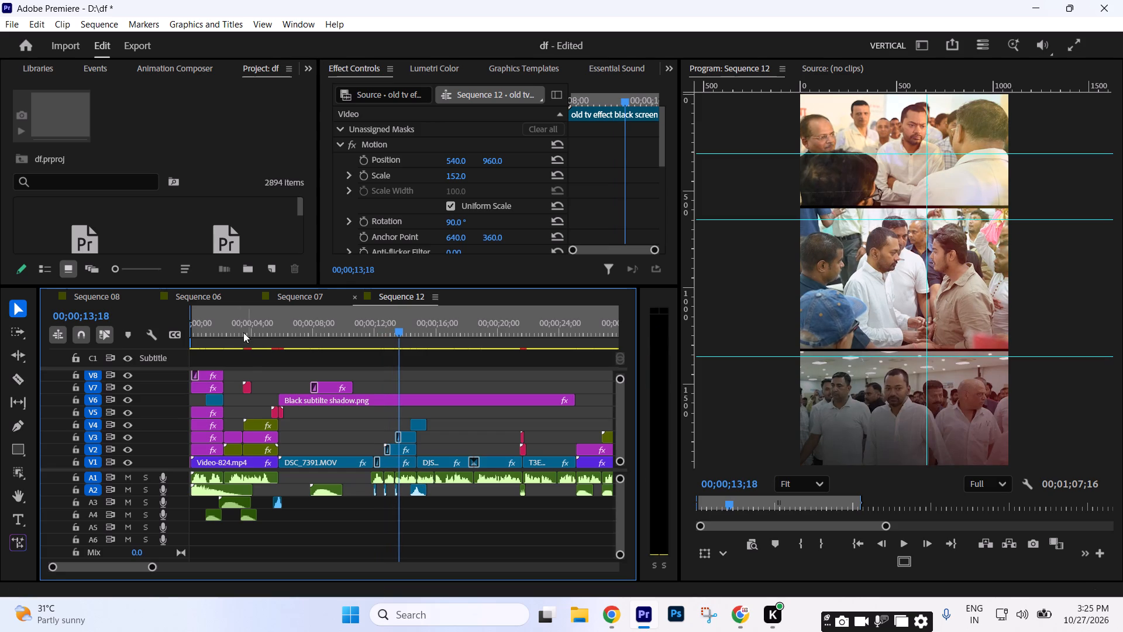
pyautogui.click(253, 339)
pyautogui.press('space')
pyautogui.click(426, 362)
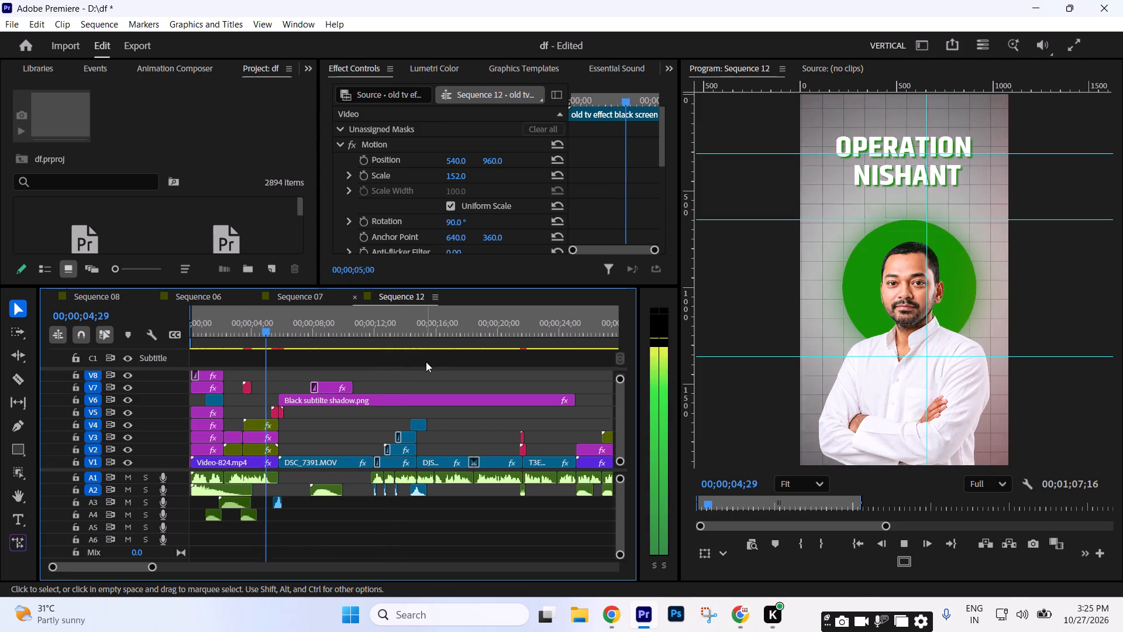
pyautogui.press('space')
pyautogui.moveTo(259, 325); pyautogui.dragTo(259, 325)
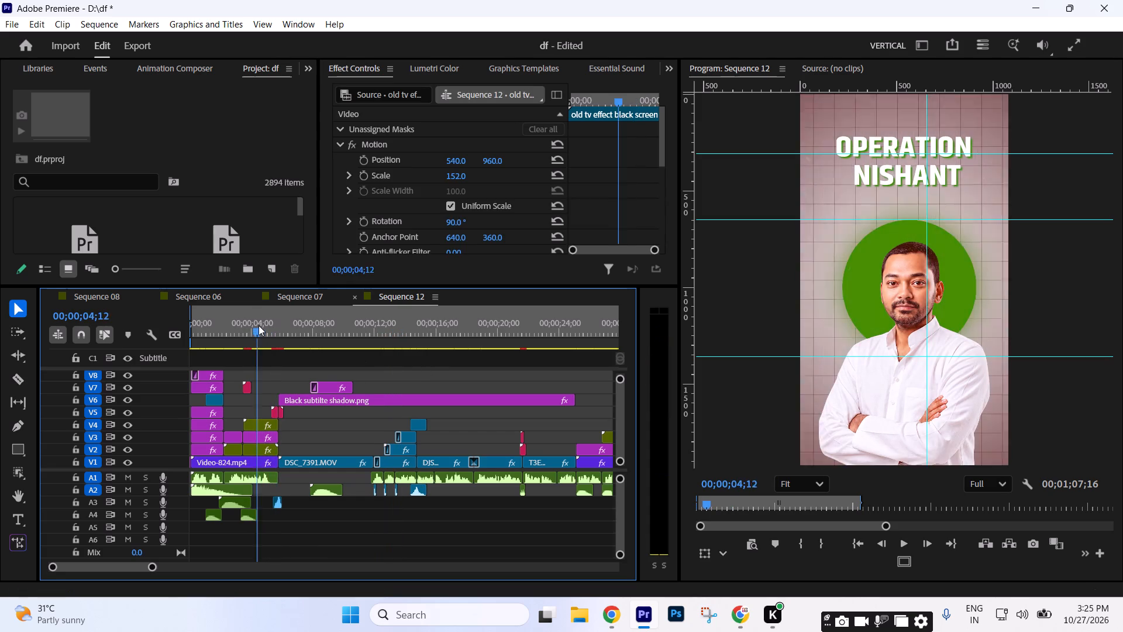
pyautogui.moveTo(259, 325); pyautogui.dragTo(336, 346)
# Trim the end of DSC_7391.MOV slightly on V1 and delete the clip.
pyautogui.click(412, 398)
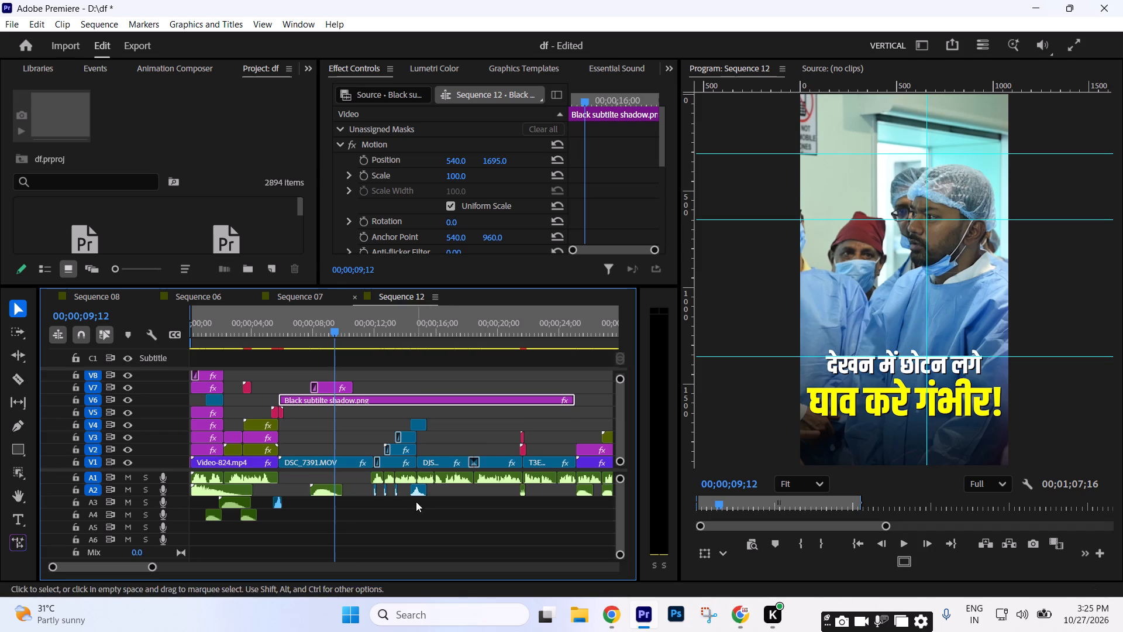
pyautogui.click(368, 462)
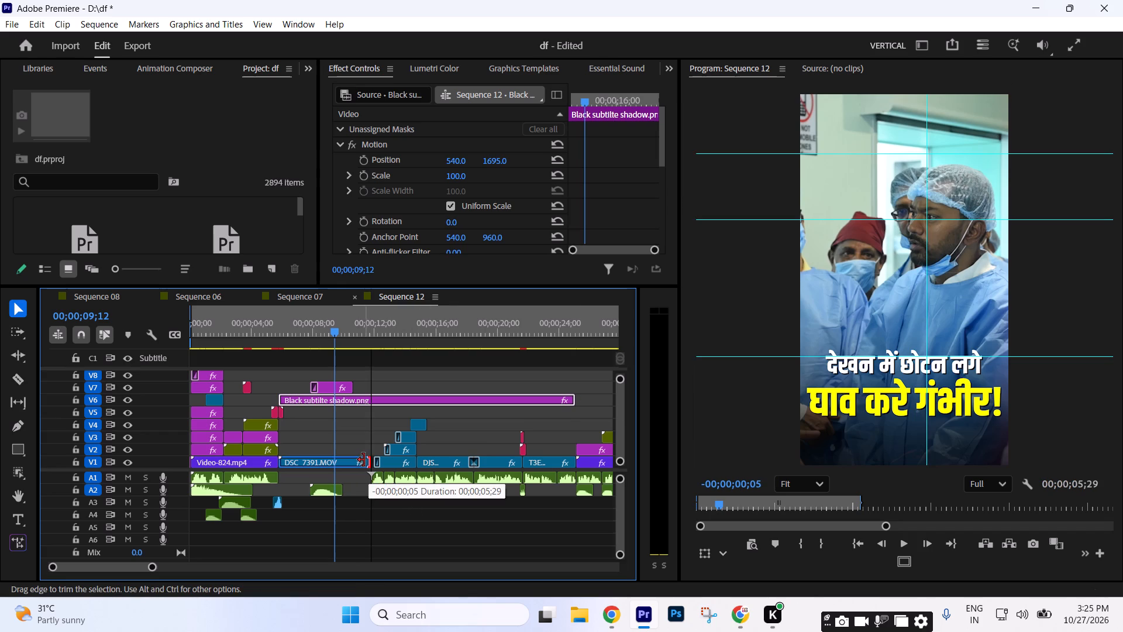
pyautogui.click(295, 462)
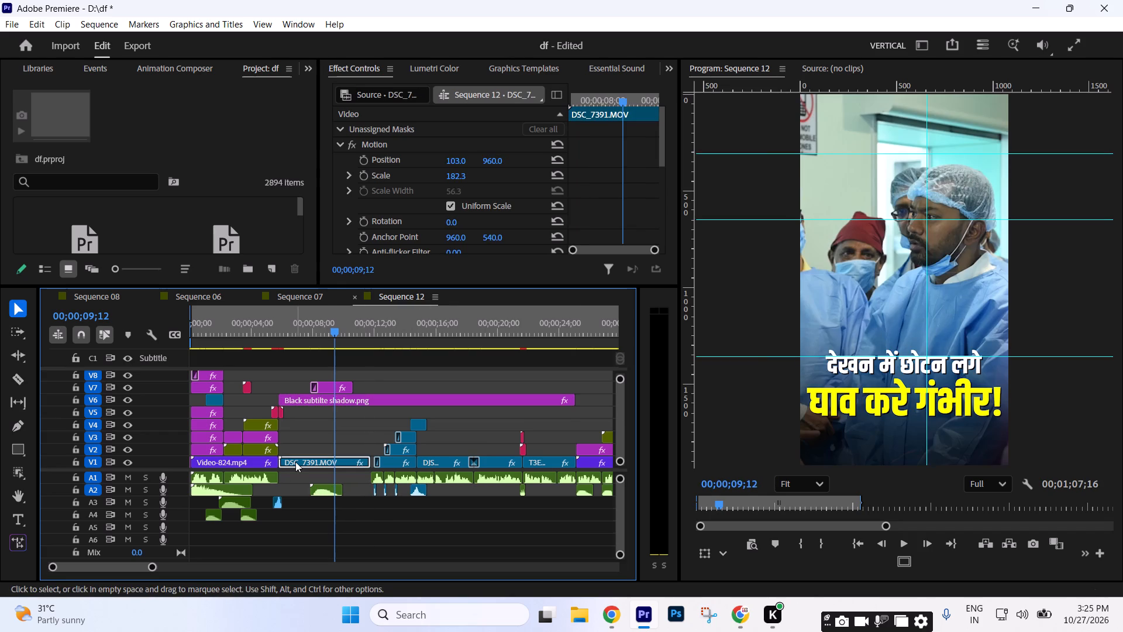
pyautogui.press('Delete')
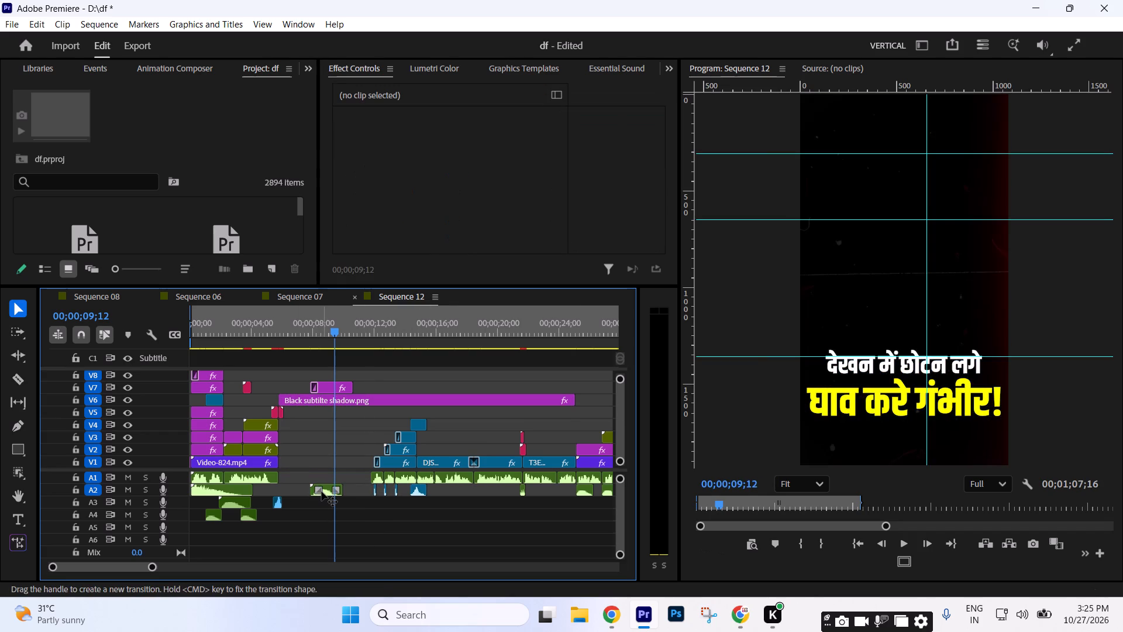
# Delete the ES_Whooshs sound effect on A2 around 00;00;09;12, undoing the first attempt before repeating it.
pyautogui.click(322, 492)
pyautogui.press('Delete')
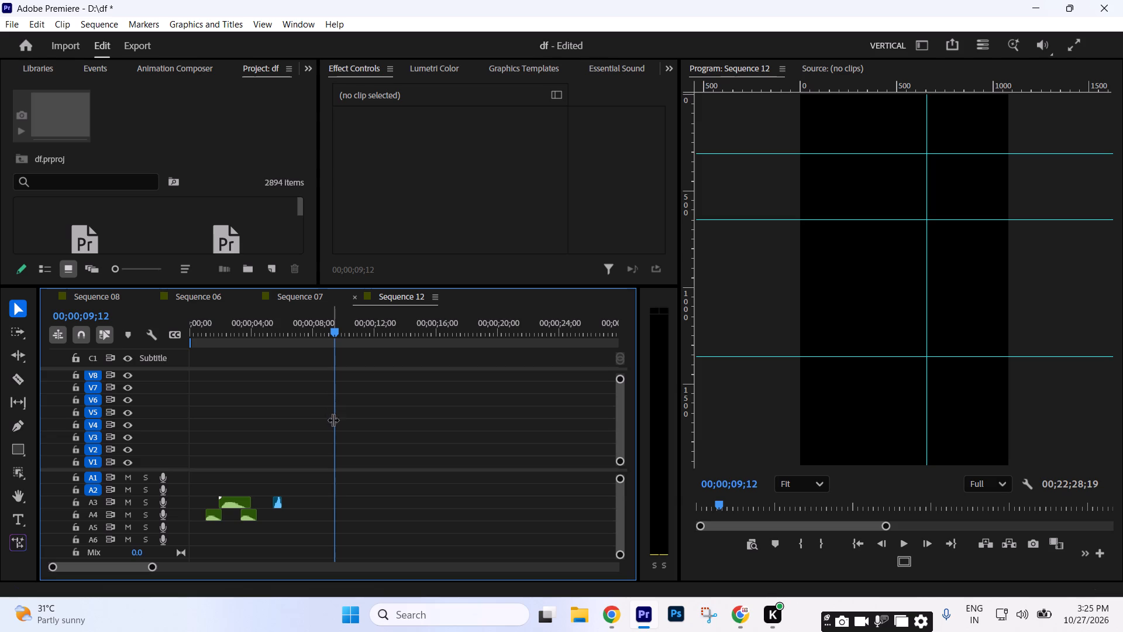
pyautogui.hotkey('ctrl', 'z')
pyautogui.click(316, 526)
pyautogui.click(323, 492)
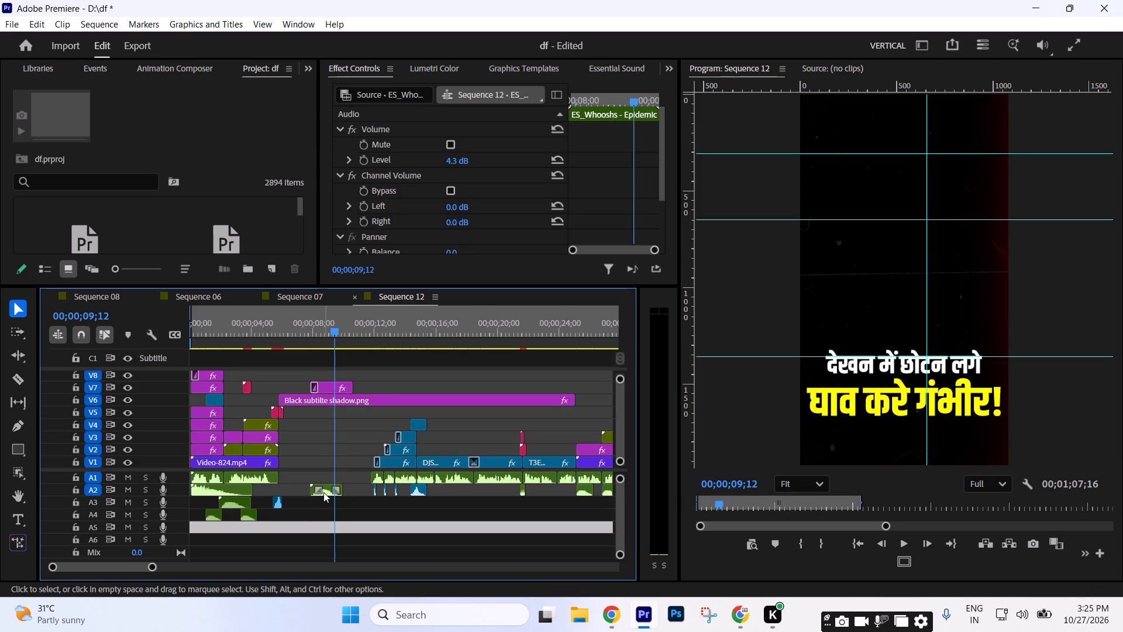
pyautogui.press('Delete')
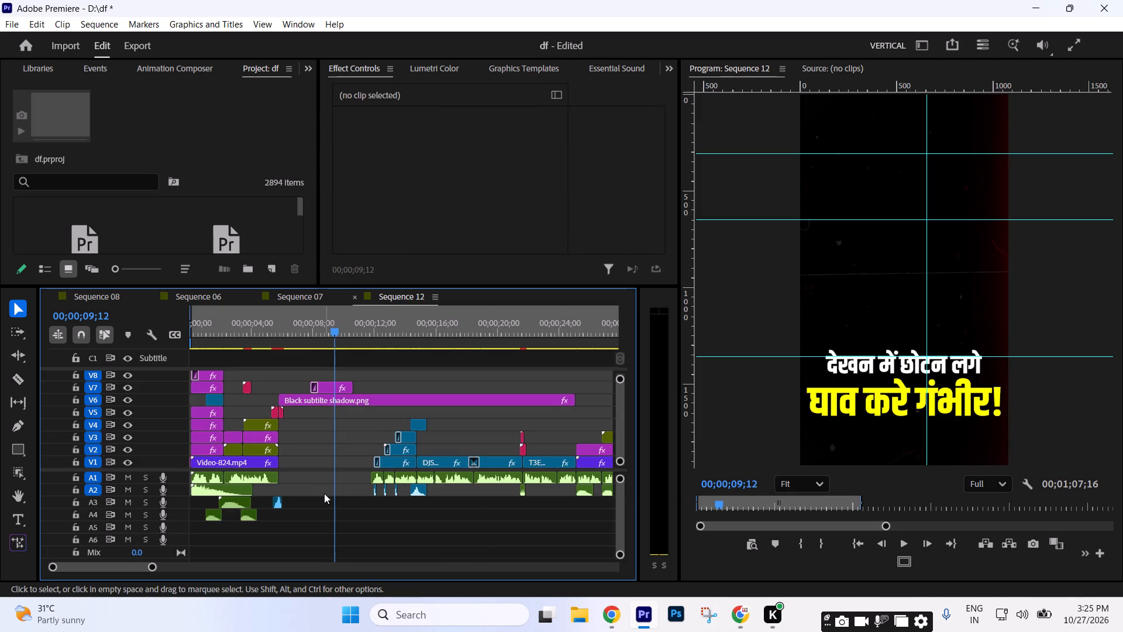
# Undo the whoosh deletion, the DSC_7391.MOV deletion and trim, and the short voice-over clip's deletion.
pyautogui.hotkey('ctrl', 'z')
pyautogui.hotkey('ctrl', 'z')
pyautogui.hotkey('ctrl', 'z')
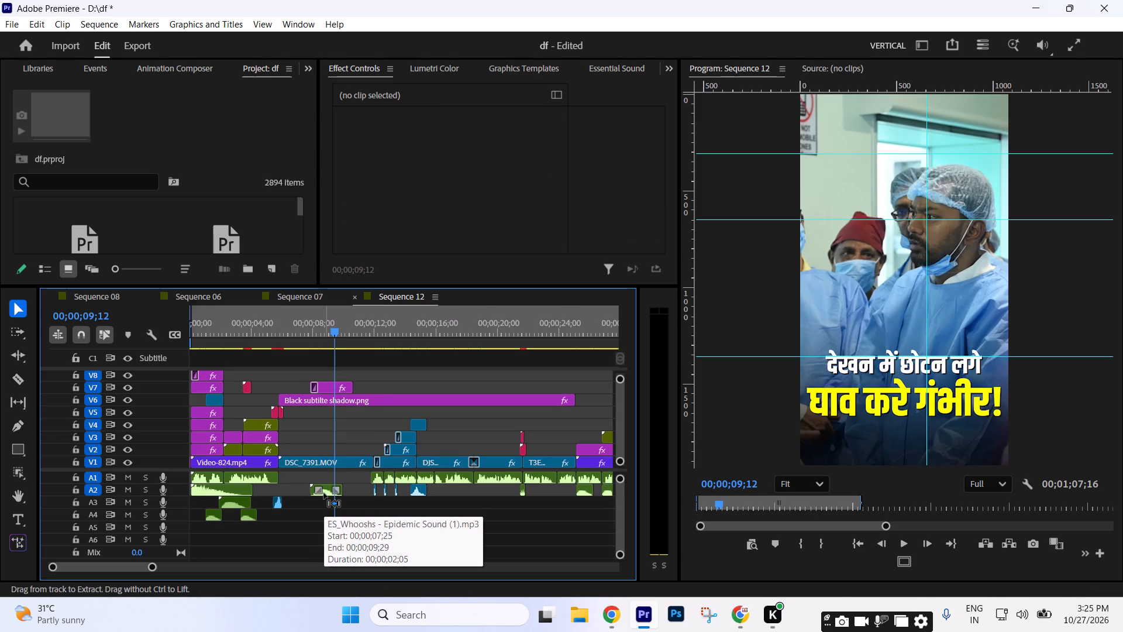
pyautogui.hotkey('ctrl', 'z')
# Delete the ES_Whooshs sound effect on A2 and the Hindi caption graphic above it on V7, around 00;00;09;12.
pyautogui.click(314, 494)
pyautogui.click(327, 492)
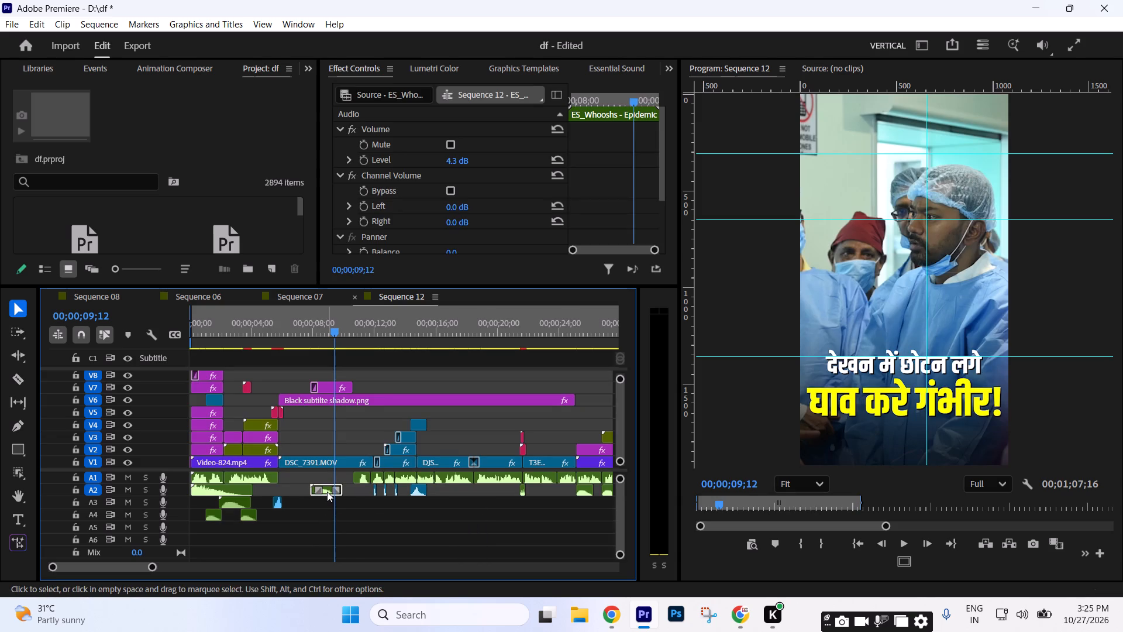
pyautogui.press('Delete')
pyautogui.click(342, 384)
pyautogui.press('Delete')
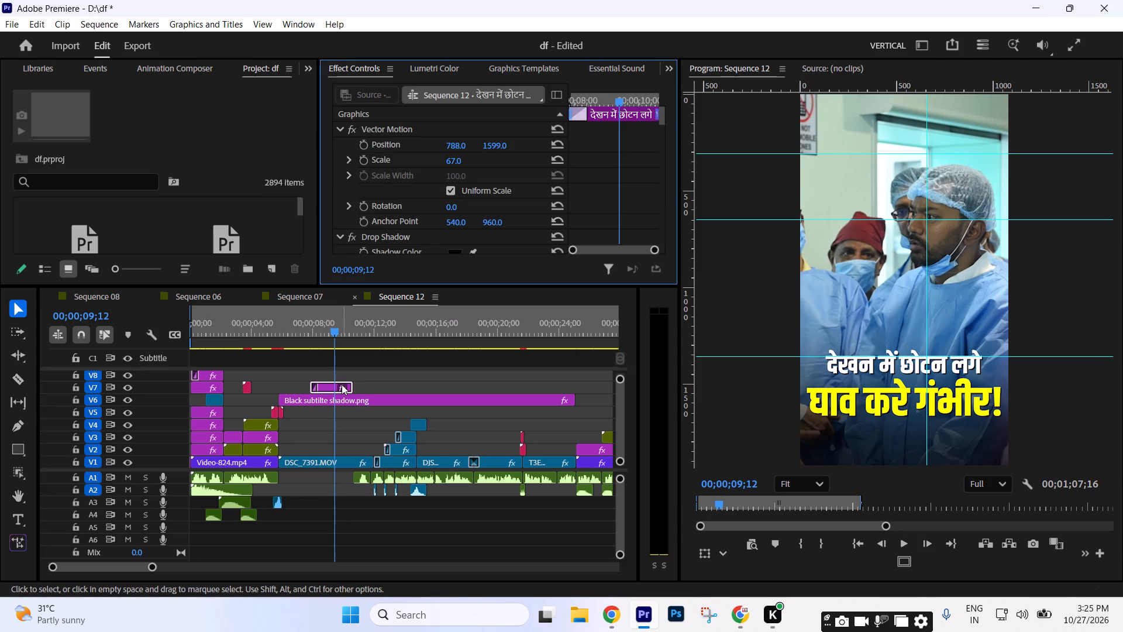
pyautogui.moveTo(363, 376); pyautogui.dragTo(339, 383)
pyautogui.press('Delete')
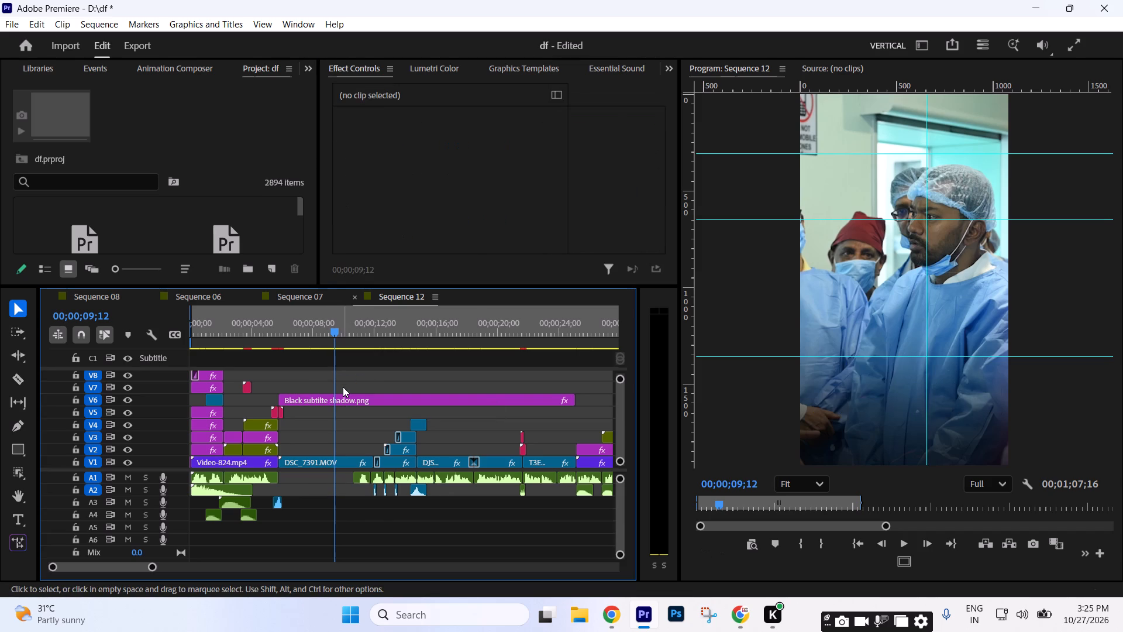
# Shorten DSC_7391.MOV on V1 and reposition it to span from the next voice-over clip's start at about 00;00;10;19 to the following video clip.
pyautogui.press('-')
pyautogui.press('=')
pyautogui.click(336, 462)
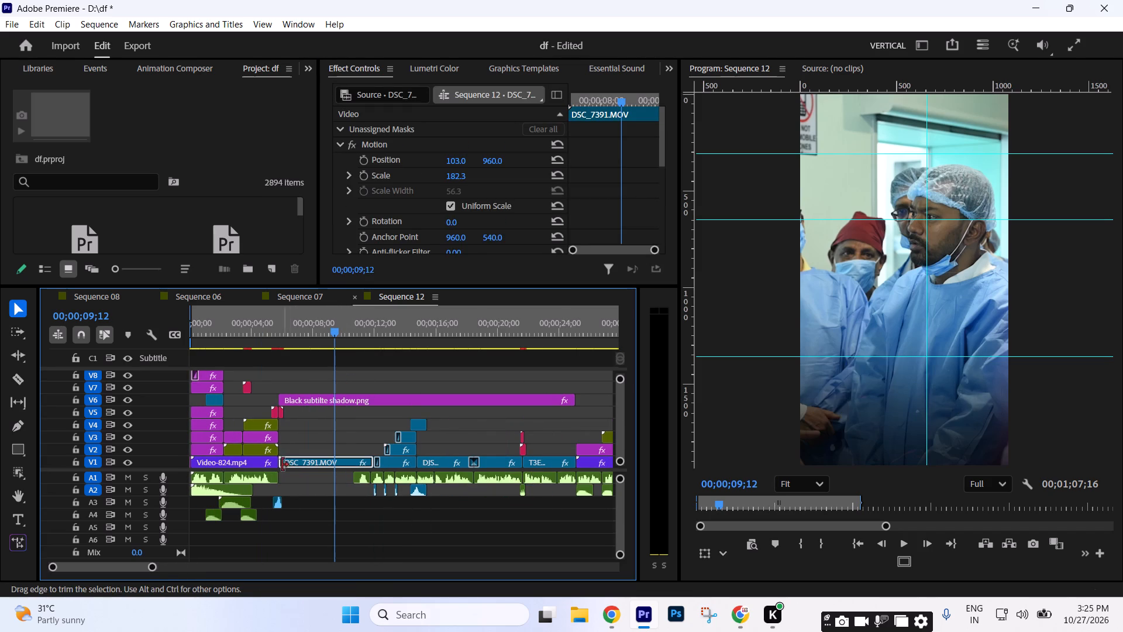
pyautogui.moveTo(279, 463); pyautogui.dragTo(353, 461)
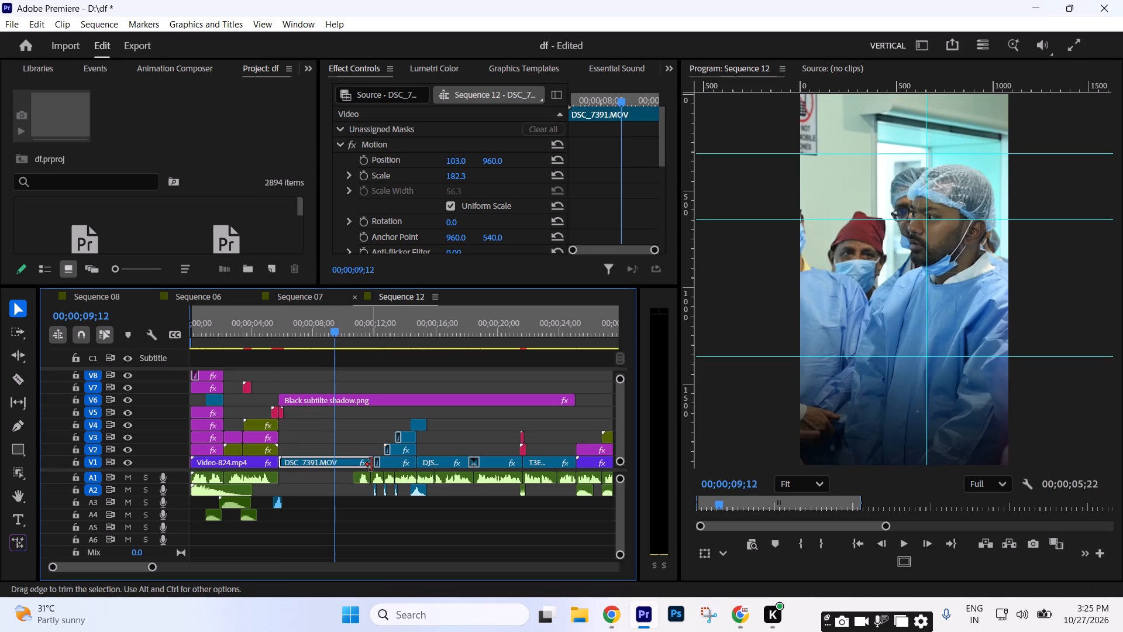
pyautogui.moveTo(372, 465); pyautogui.dragTo(287, 458)
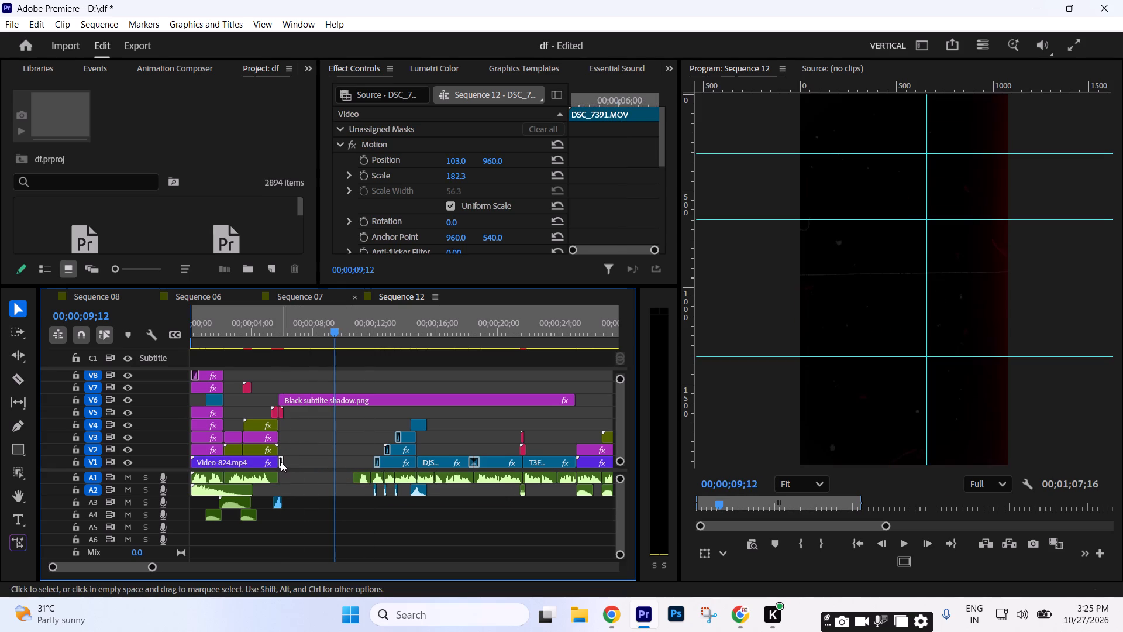
pyautogui.moveTo(281, 462); pyautogui.dragTo(357, 463)
pyautogui.moveTo(360, 463); pyautogui.dragTo(393, 459)
pyautogui.click(498, 434)
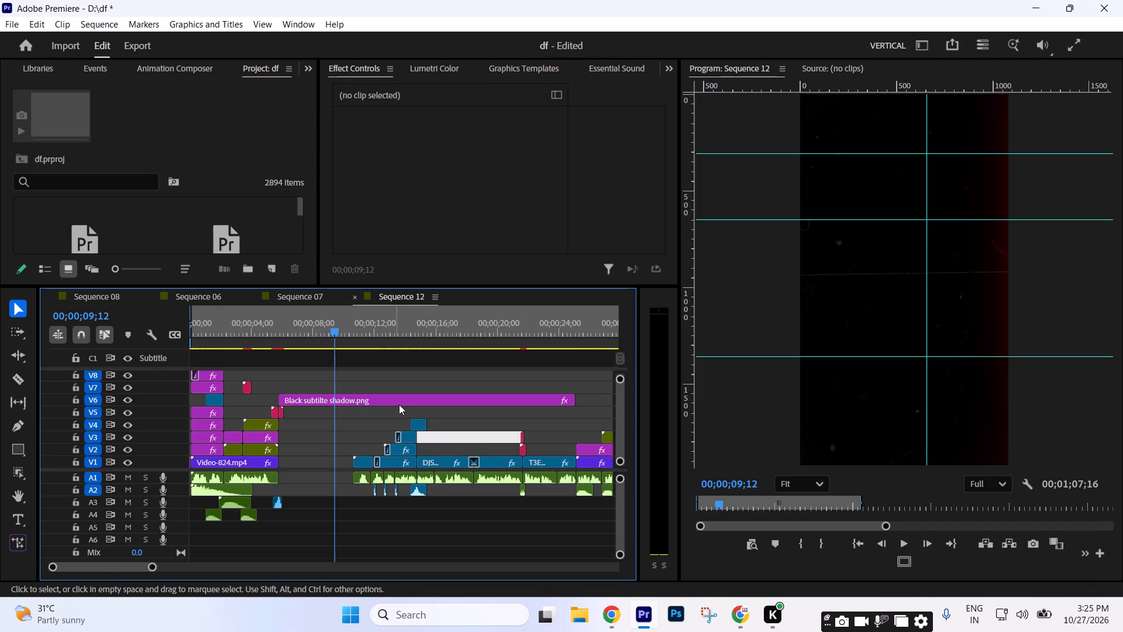
# Split Black subtitle shadow.png on V6 at the start of the shortened DSC_7391.MOV and delete the earlier part.
pyautogui.press('c')
pyautogui.click(355, 404)
pyautogui.press('v')
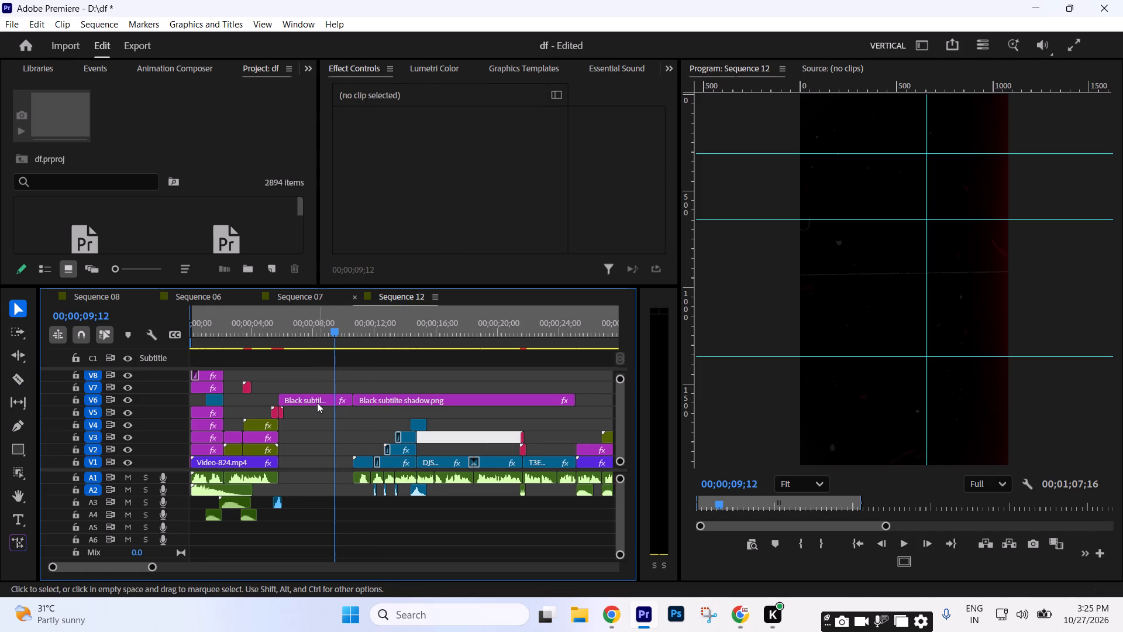
pyautogui.click(316, 402)
pyautogui.press('Delete')
pyautogui.click(347, 431)
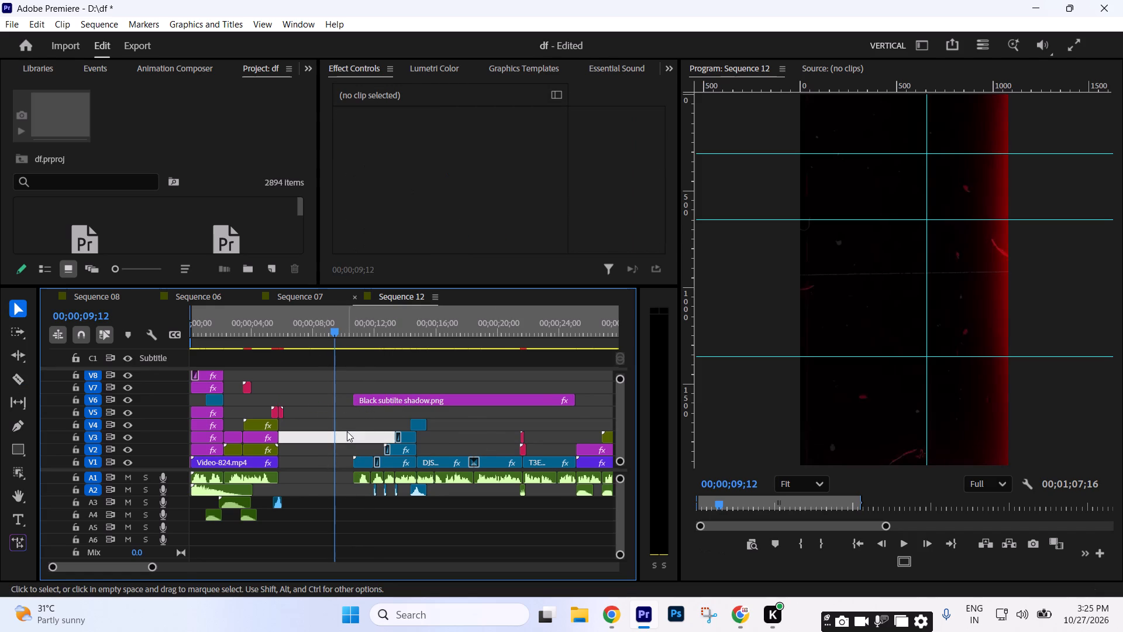
# Split the old TV effect on V10 and red background overlay on V9 at 00;00;10;19, and delete the pieces just before it.
pyautogui.press('-')
pyautogui.moveTo(159, 469); pyautogui.dragTo(159, 474)
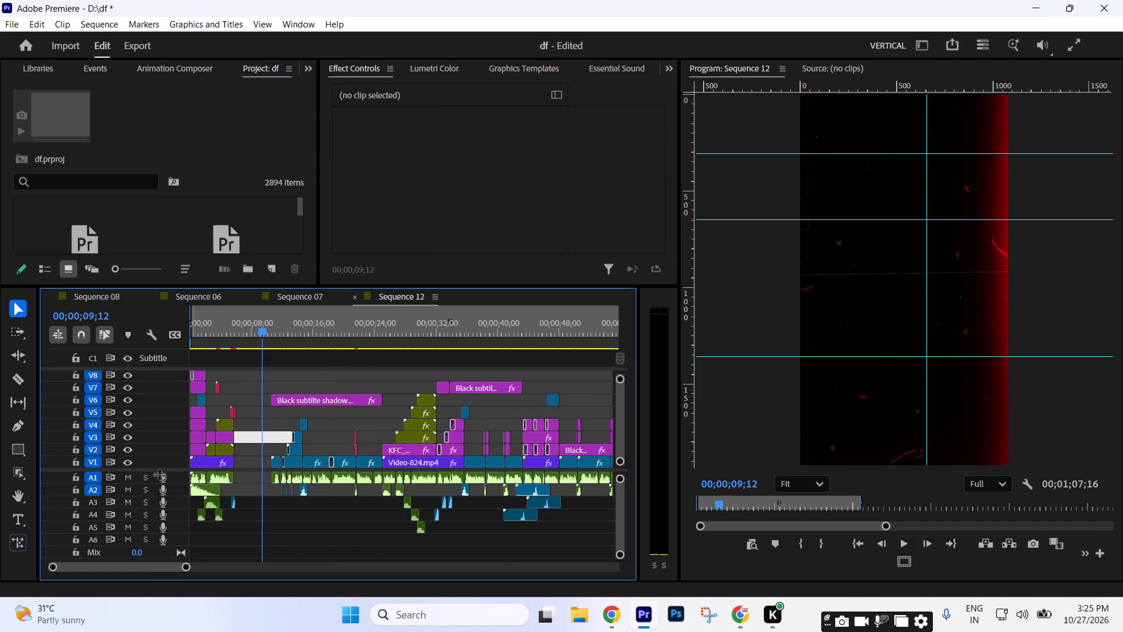
pyautogui.moveTo(159, 474); pyautogui.dragTo(170, 513)
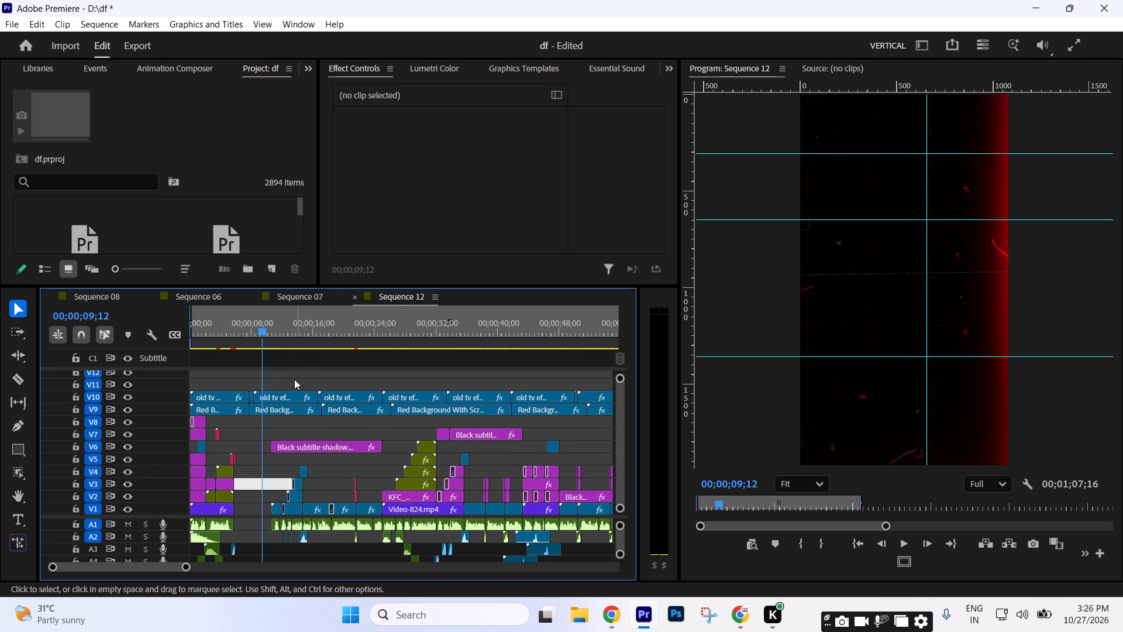
pyautogui.click(278, 337)
pyautogui.press('Up')
pyautogui.press('=')
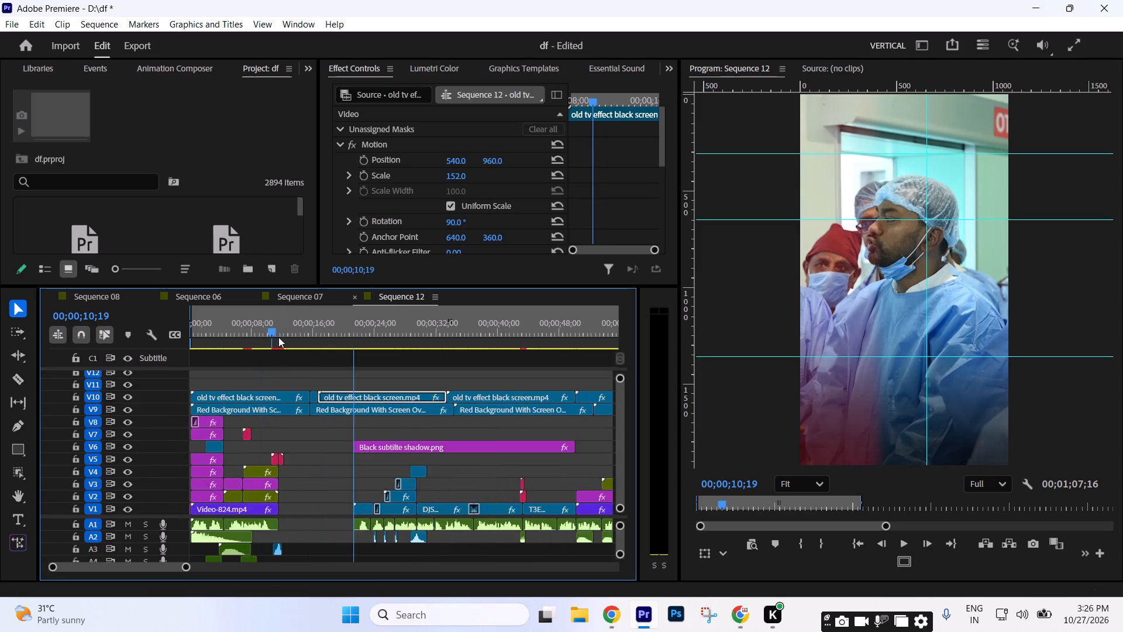
pyautogui.press('=')
pyautogui.press('=')
pyautogui.press('c')
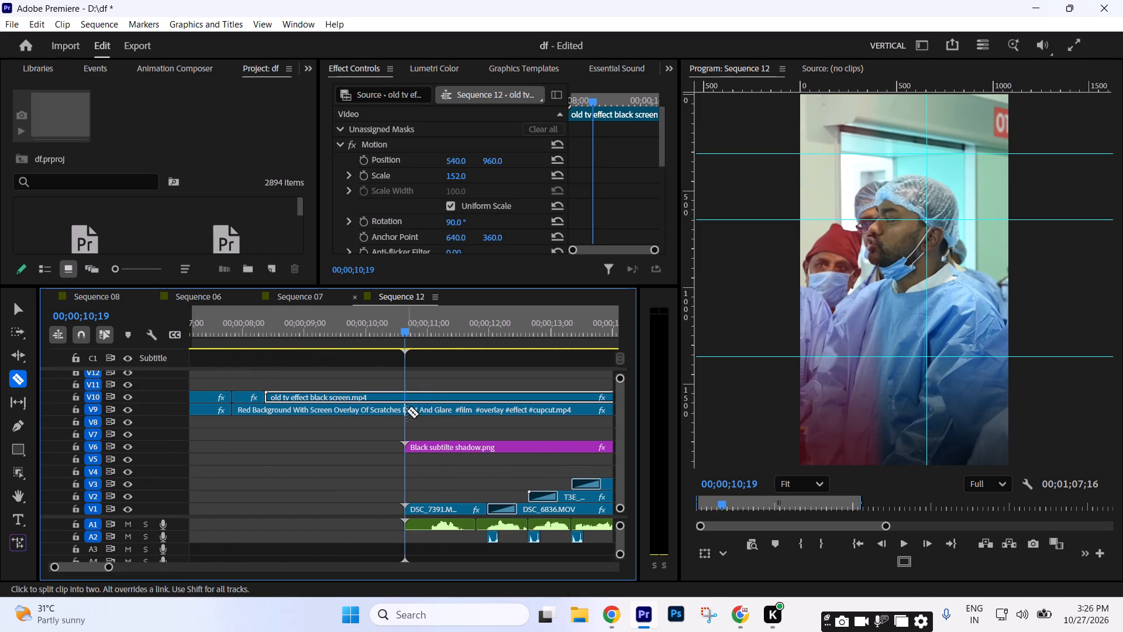
pyautogui.click(407, 411)
pyautogui.click(407, 394)
pyautogui.press('v')
pyautogui.moveTo(368, 374); pyautogui.dragTo(318, 424)
pyautogui.press('Delete')
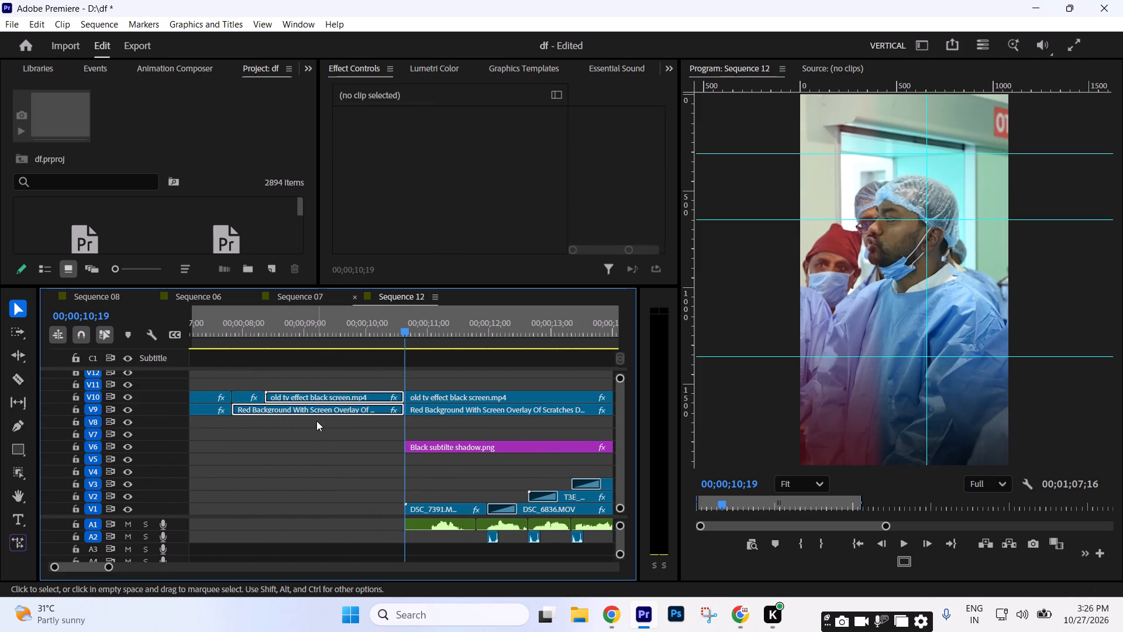
# Delete the leftover old TV effect fragment on V10 and trim the opening V9 and V10 overlays to the end of Video-824.mp4.
pyautogui.press('-')
pyautogui.press('-')
pyautogui.moveTo(326, 379); pyautogui.dragTo(315, 397)
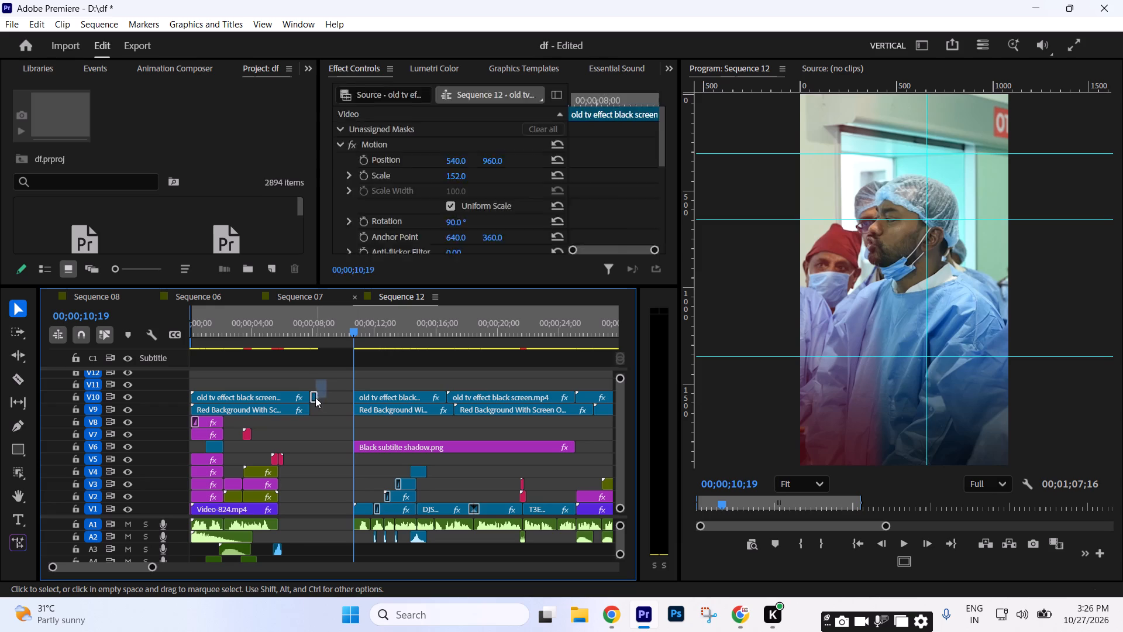
pyautogui.press('Delete')
pyautogui.moveTo(323, 379); pyautogui.dragTo(303, 411)
pyautogui.moveTo(308, 403); pyautogui.dragTo(278, 401)
# Close the empty gap after Video-824.mp4 by ripple deleting it across the tracks.
pyautogui.click(301, 473)
pyautogui.click(303, 481)
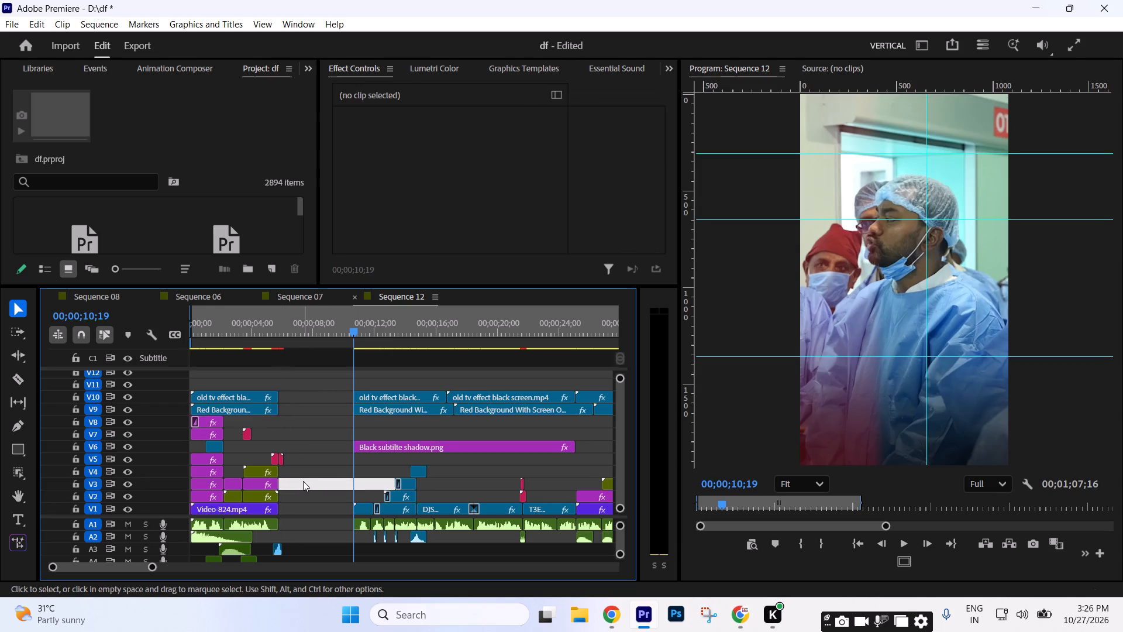
pyautogui.press('Delete')
# Play Sequence 12 from the beginning and review the join between Video-824.mp4 and the hospital footage.
pyautogui.click(261, 335)
pyautogui.moveTo(261, 335); pyautogui.dragTo(174, 339)
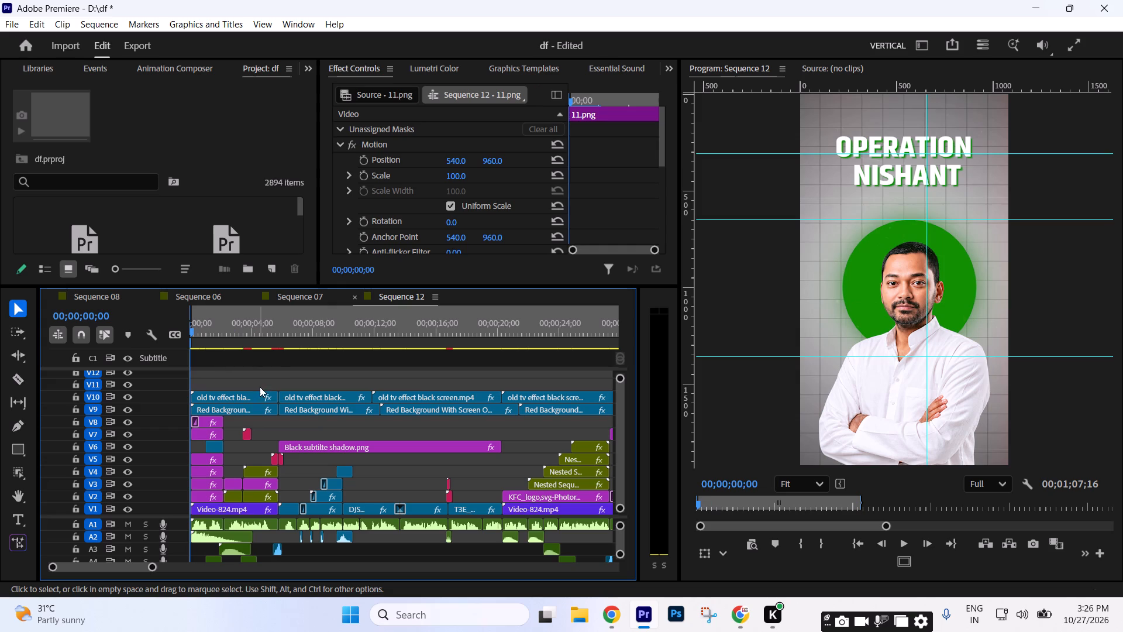
pyautogui.click(283, 370)
pyautogui.press('space')
pyautogui.press('space')
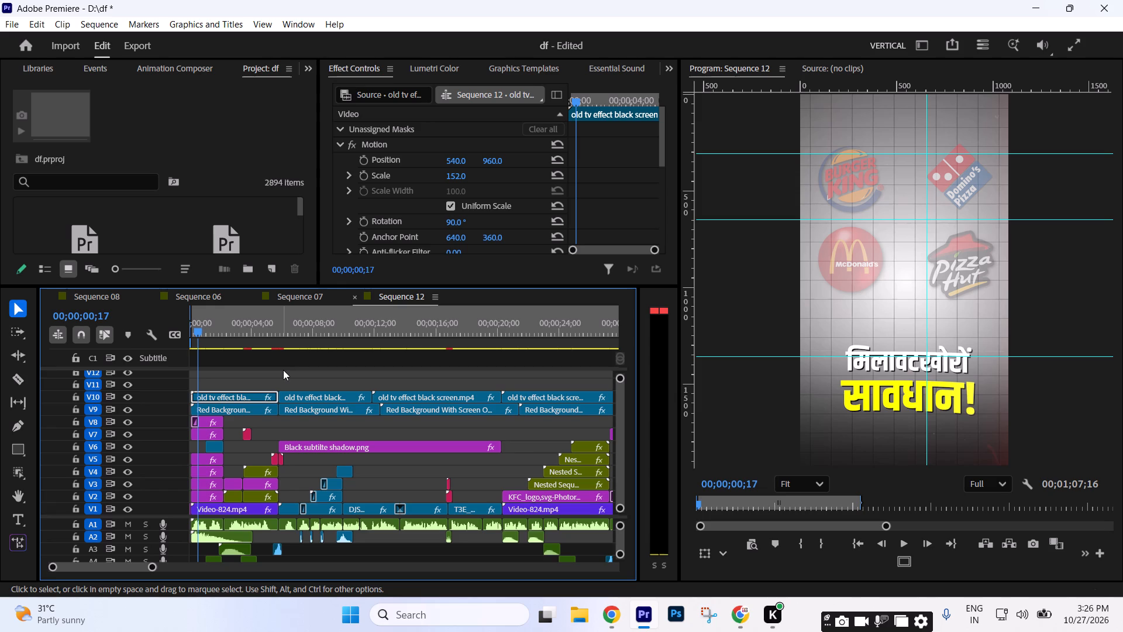
pyautogui.press('space')
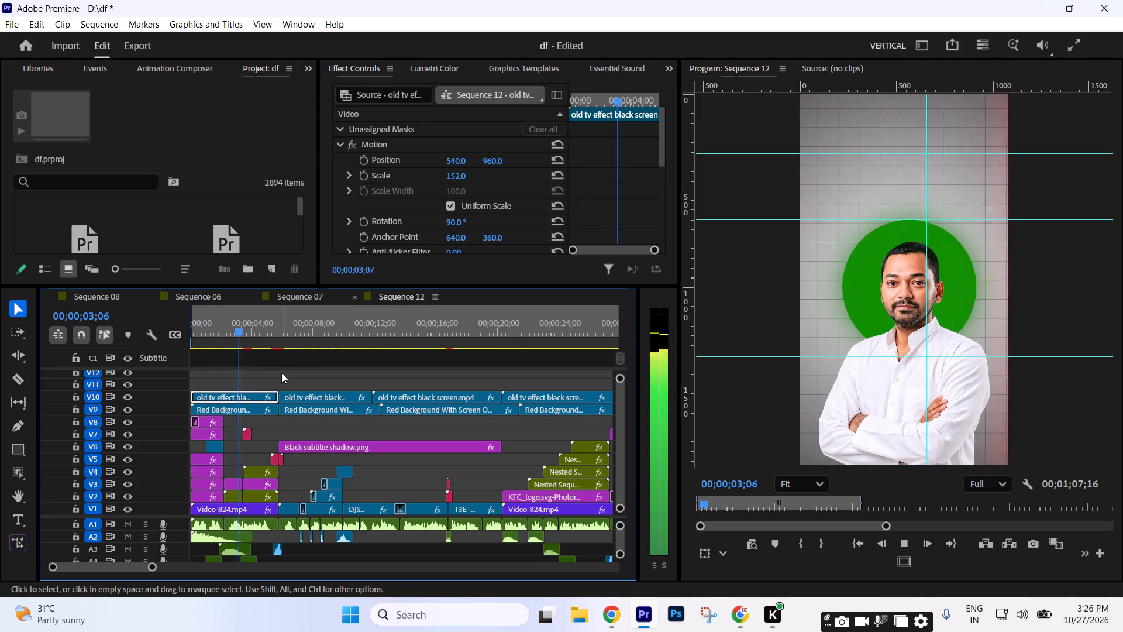
pyautogui.press('space')
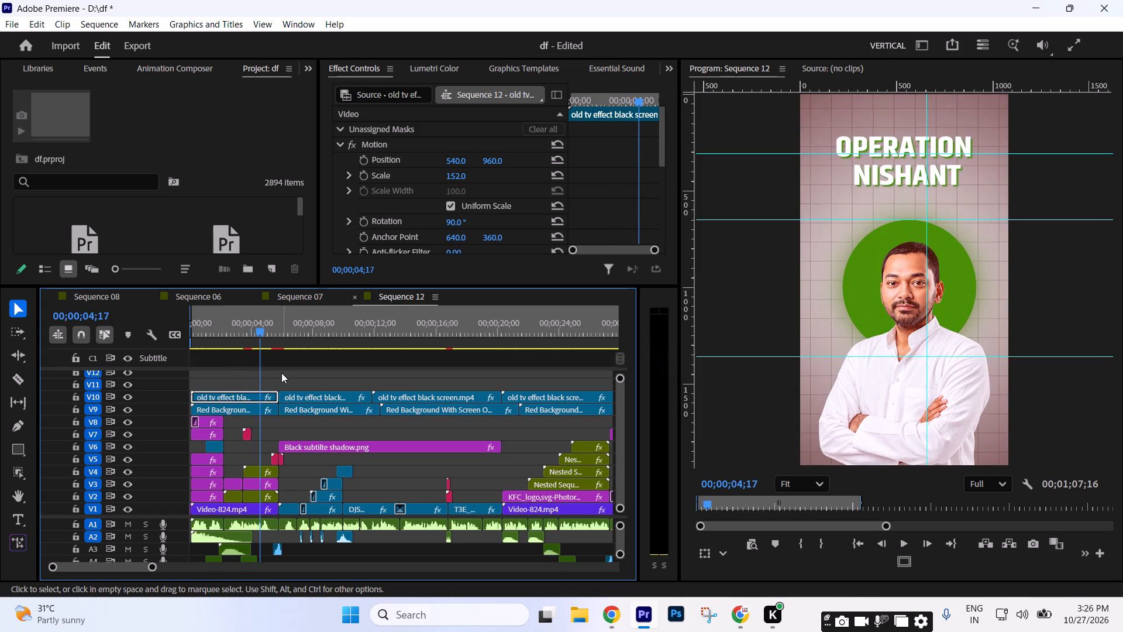
pyautogui.press('space')
pyautogui.press('space')
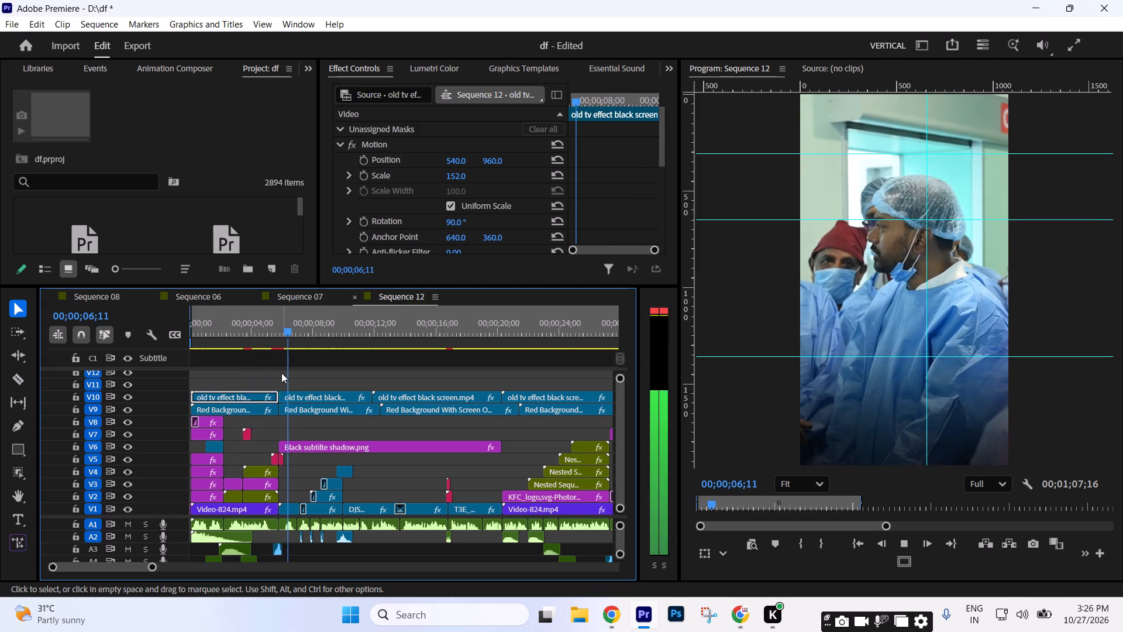
pyautogui.press('space')
pyautogui.press('space')
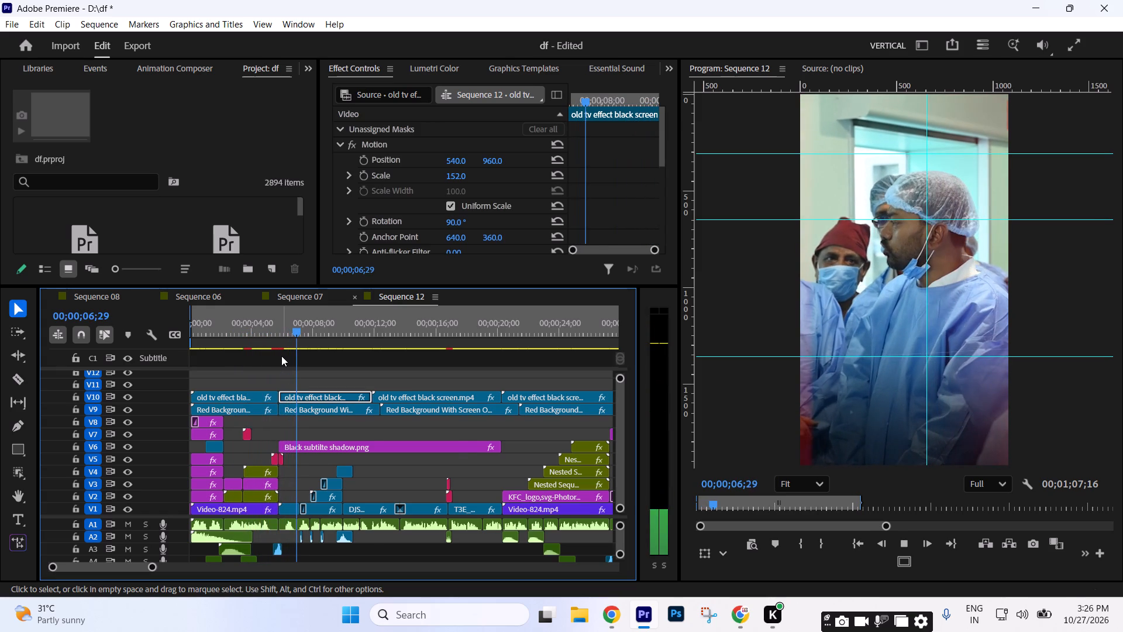
# Examine the full length of Sequence 12 with all its audio tracks, including the stray clips past the main edit.
pyautogui.write('==---=-')
pyautogui.moveTo(623, 556); pyautogui.dragTo(621, 573)
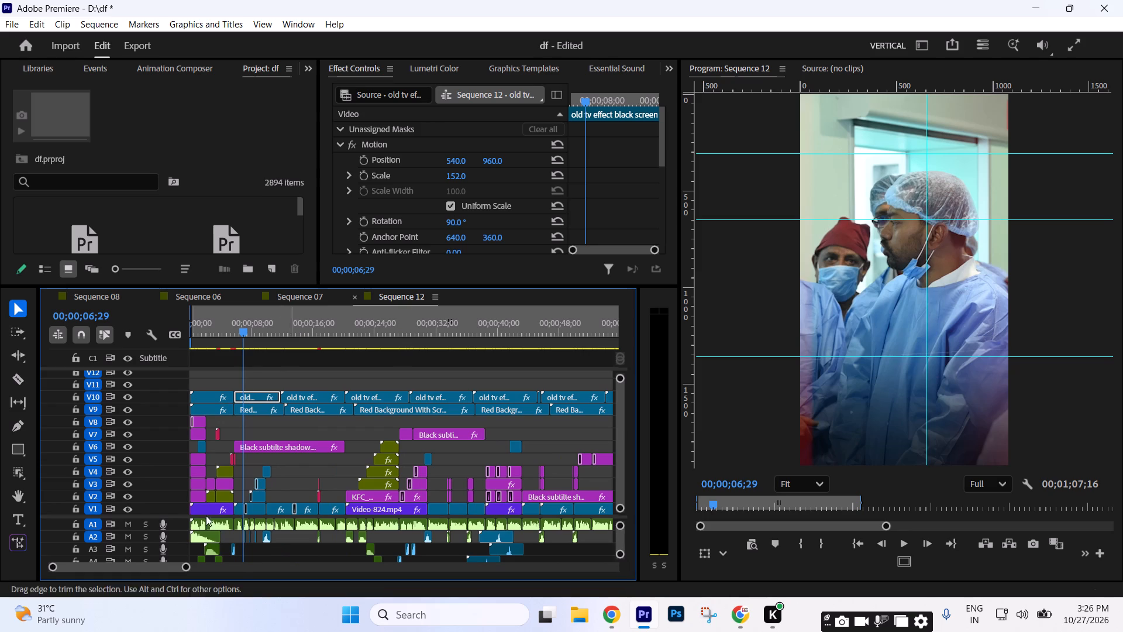
pyautogui.moveTo(154, 518); pyautogui.dragTo(157, 473)
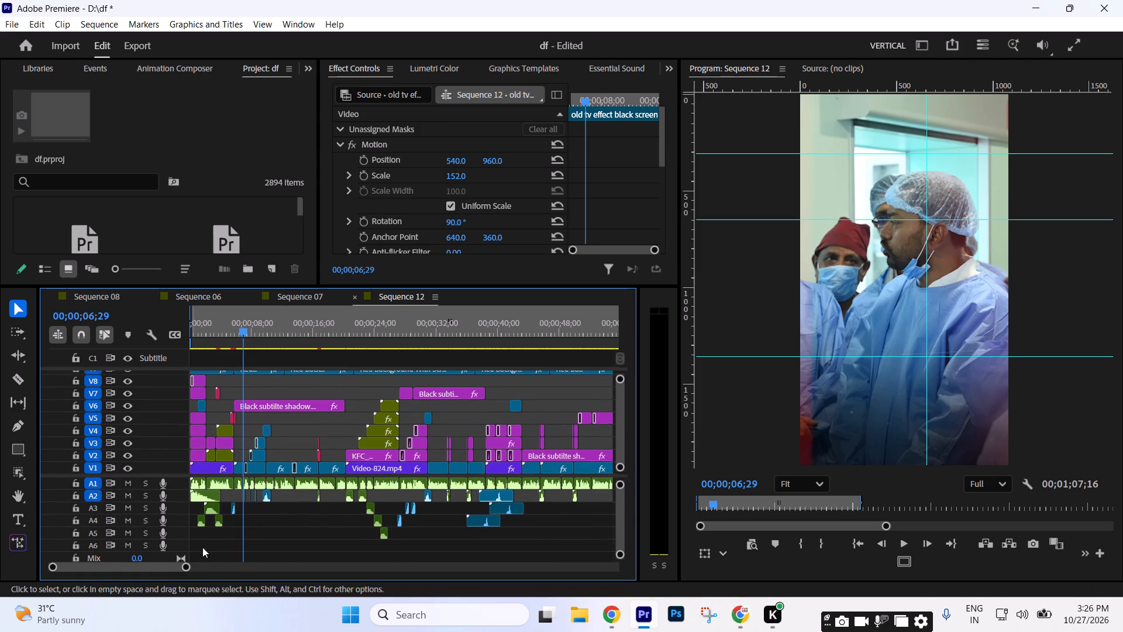
pyautogui.moveTo(189, 568); pyautogui.dragTo(257, 568)
pyautogui.click(447, 528)
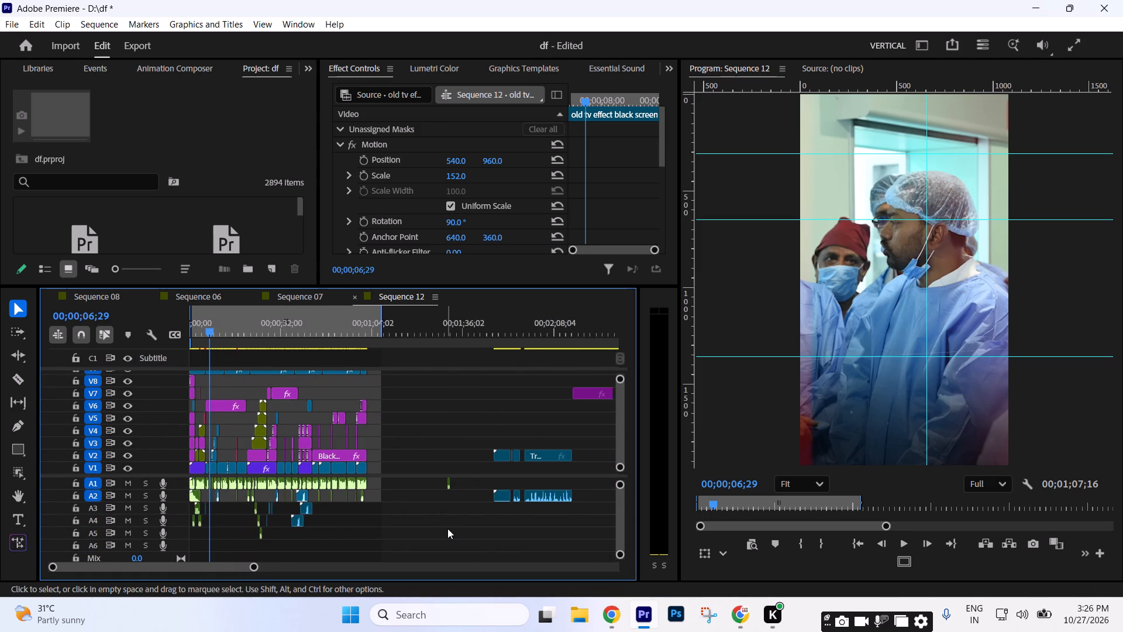
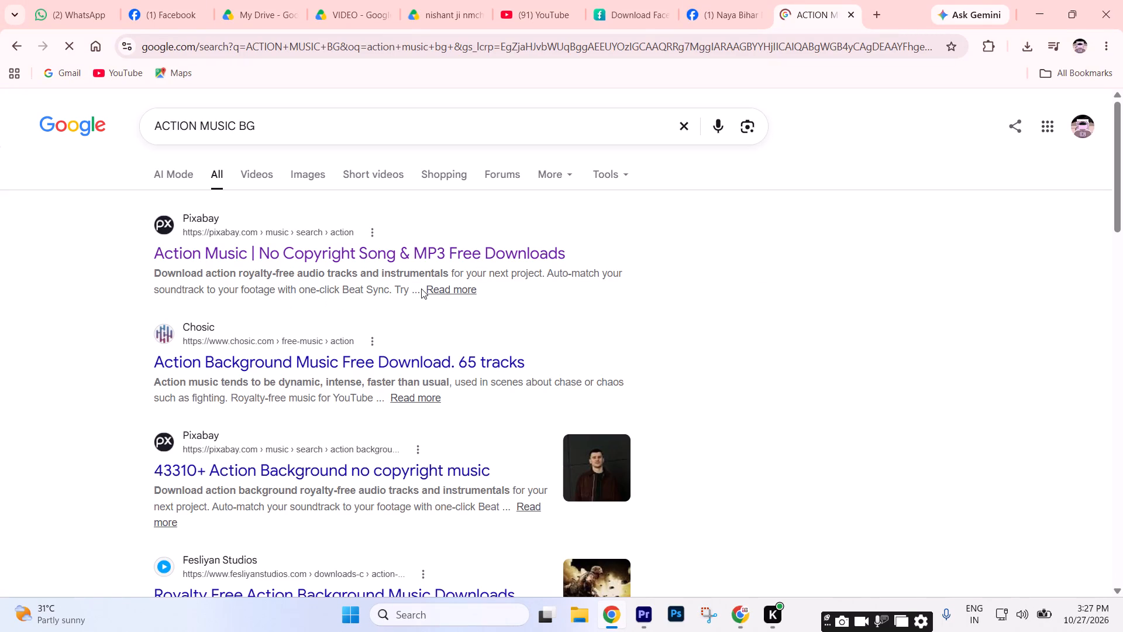
# Open Pixabay's action music results and listen to parts of Kulakovka's Action Trailer.
pyautogui.click(378, 266)
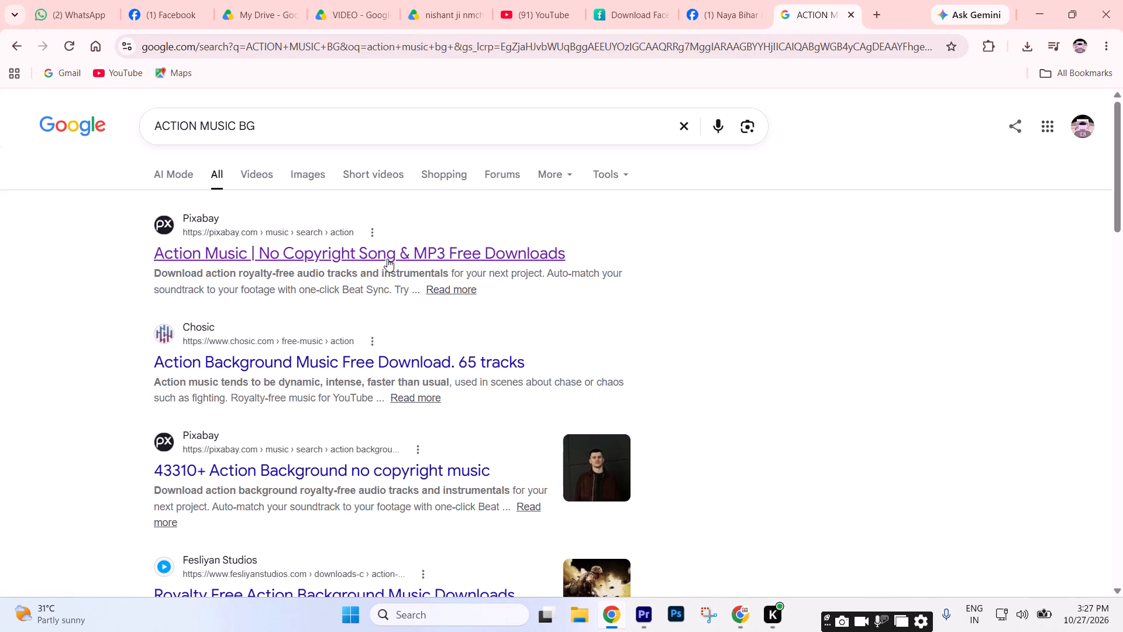
pyautogui.click(387, 259)
pyautogui.scroll(-2, 962, 351)
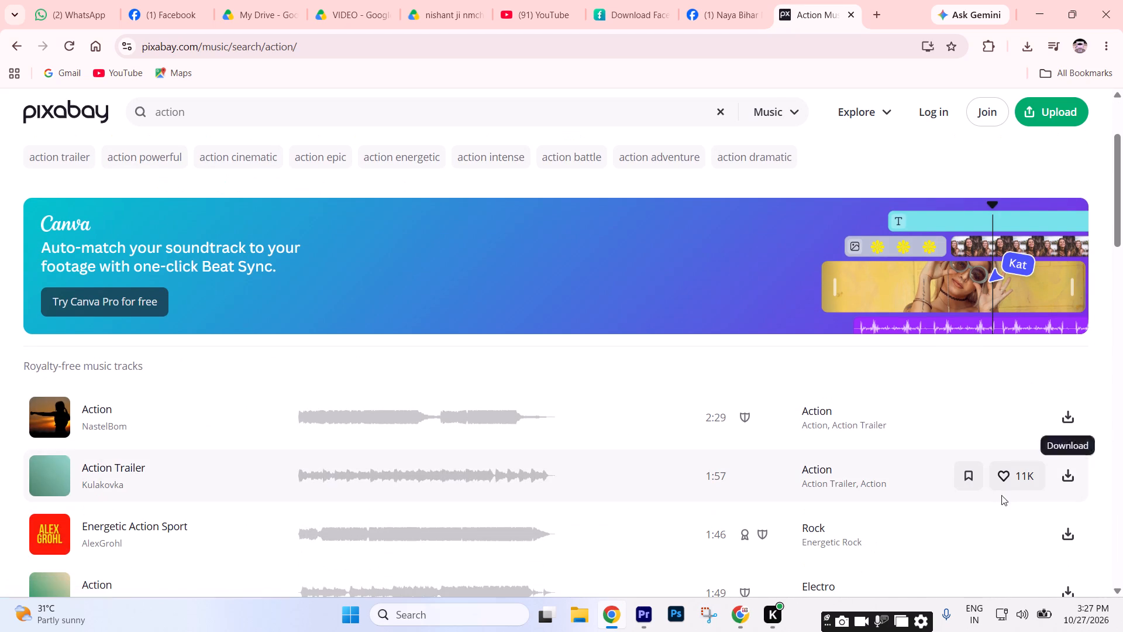
pyautogui.click(44, 477)
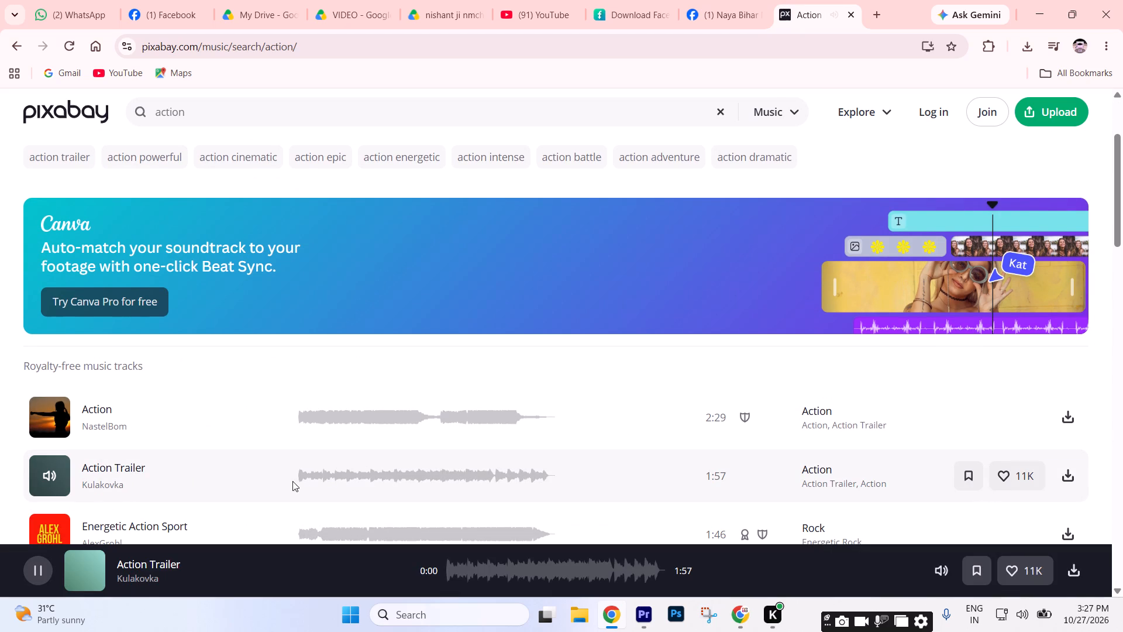
pyautogui.click(340, 475)
pyautogui.click(380, 482)
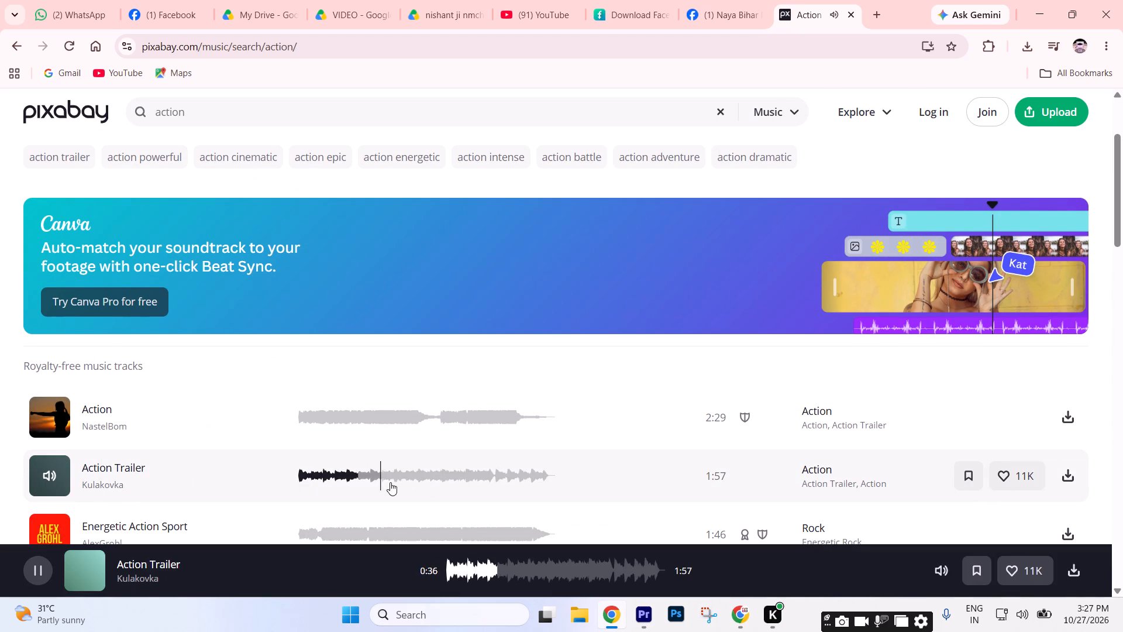
pyautogui.click(419, 479)
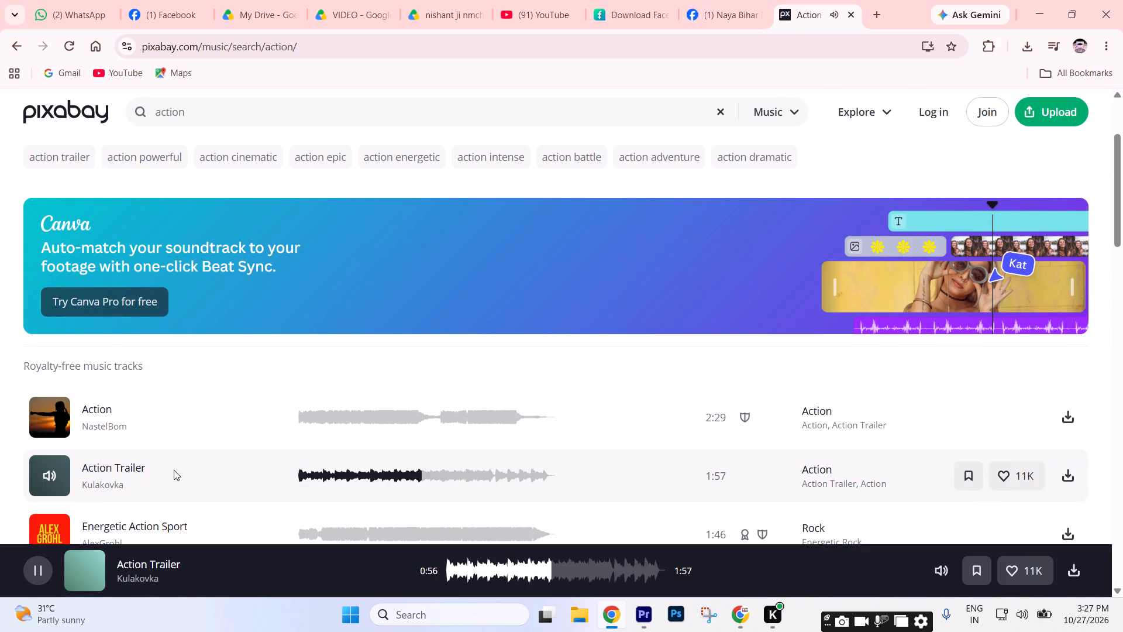
pyautogui.click(443, 473)
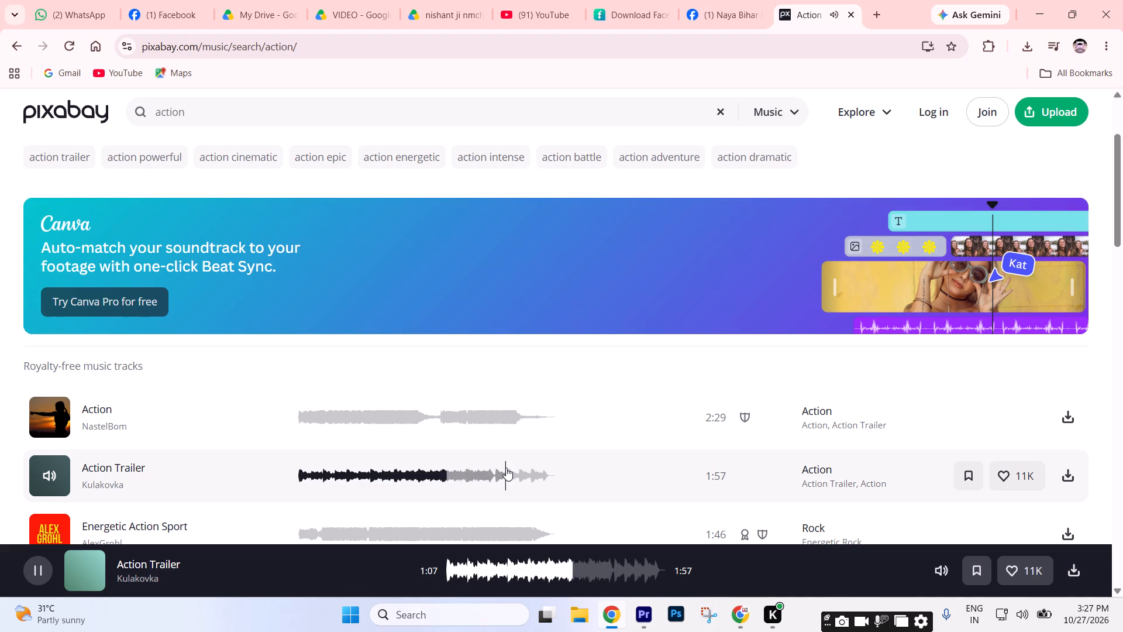
pyautogui.click(506, 468)
pyautogui.click(292, 469)
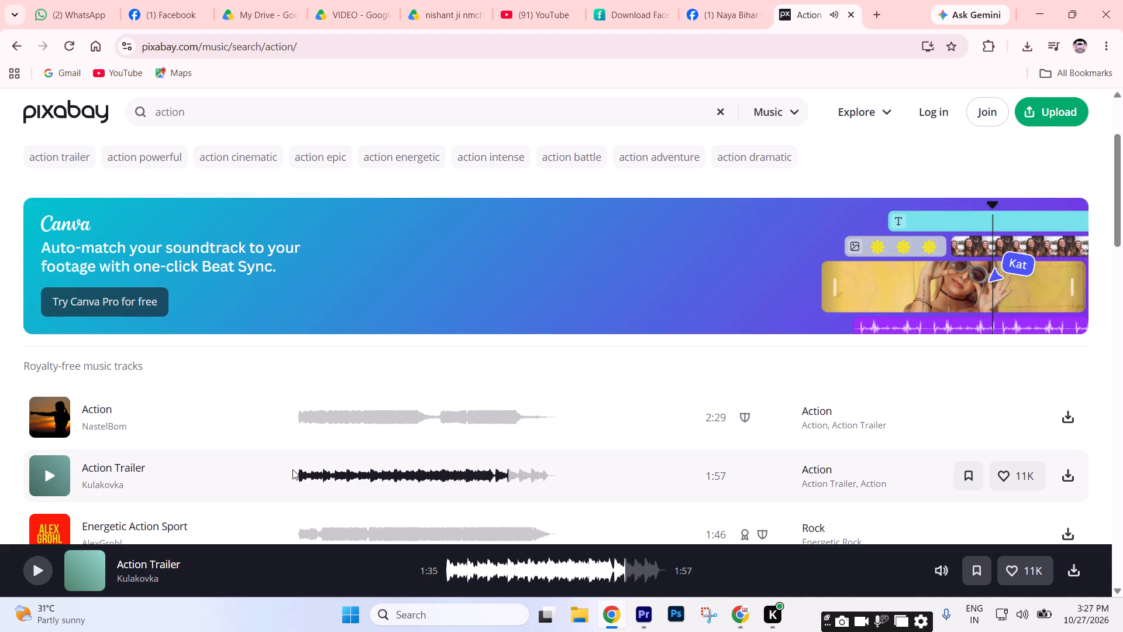
# Preview Energetic Action Sport and AtlasAudio's Action, and download the AtlasAudio track.
pyautogui.scroll(-1, 484, 434)
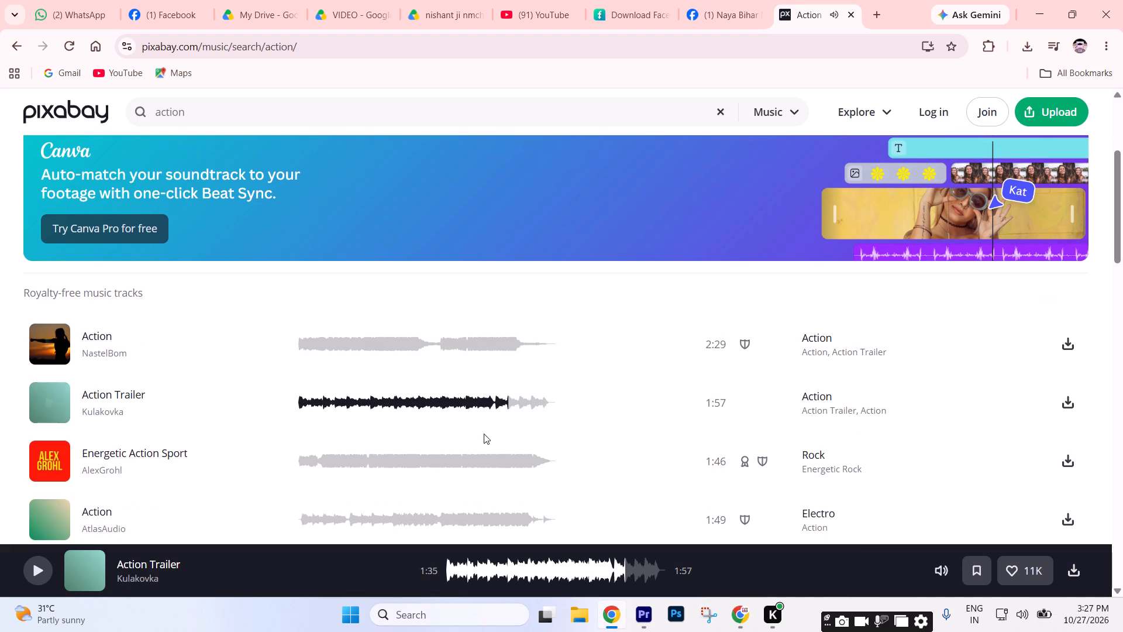
pyautogui.click(333, 454)
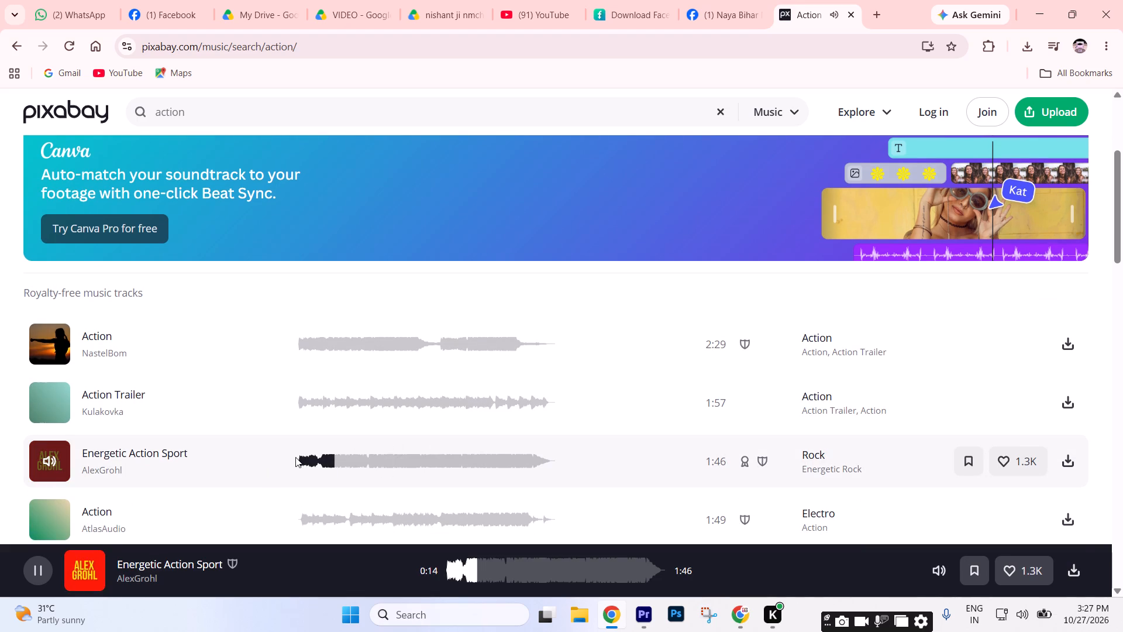
pyautogui.click(314, 514)
pyautogui.click(364, 518)
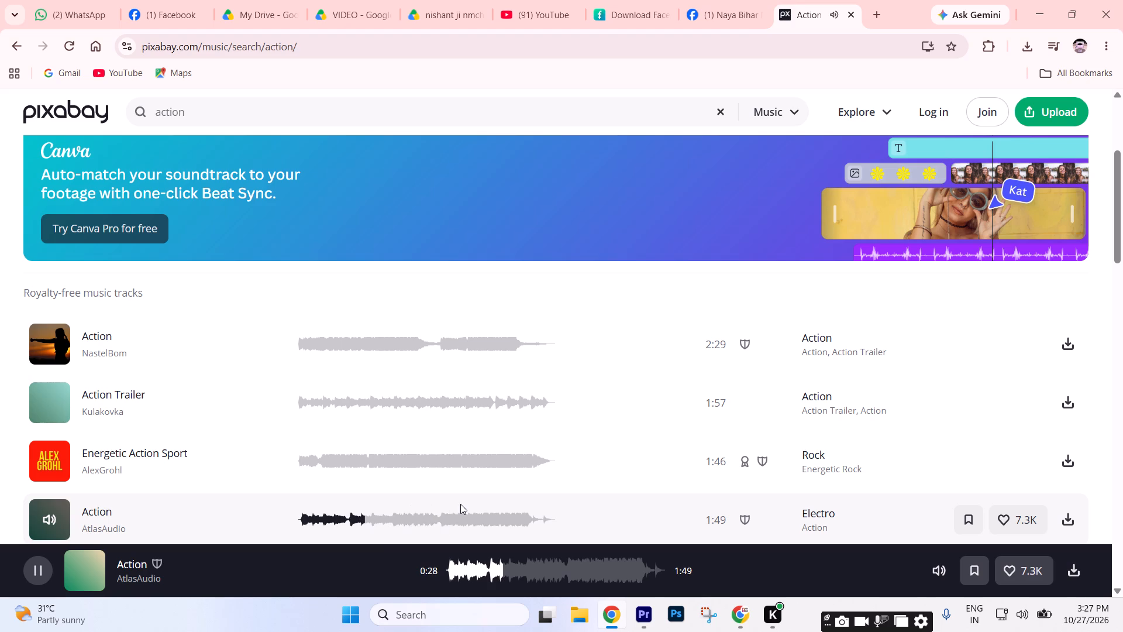
pyautogui.click(460, 504)
pyautogui.click(464, 512)
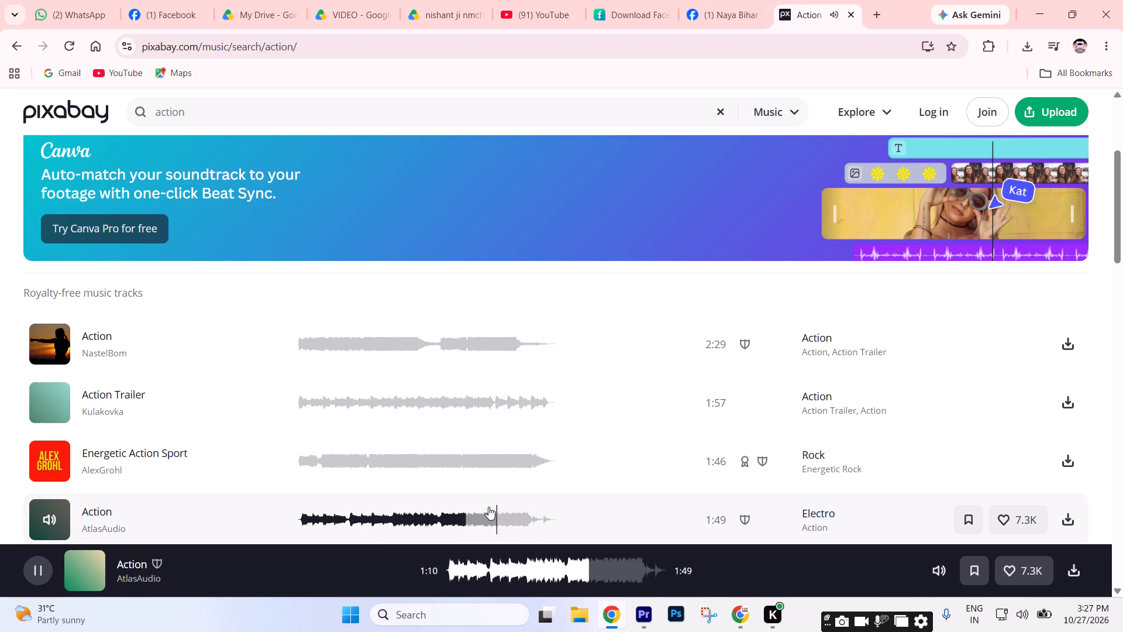
pyautogui.click(220, 519)
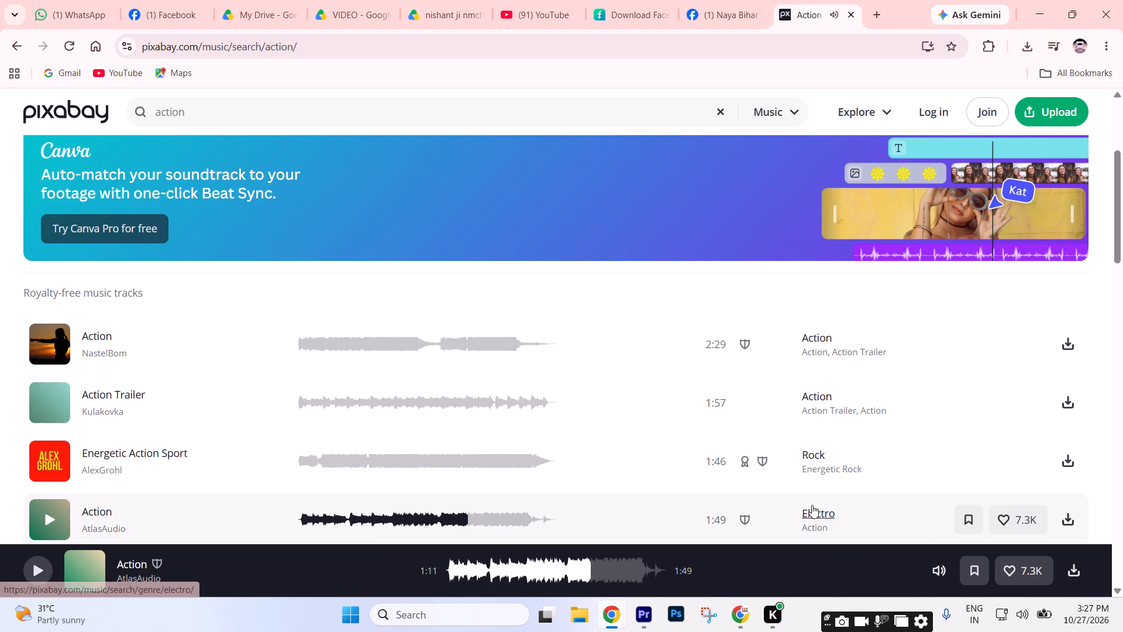
pyautogui.click(1069, 573)
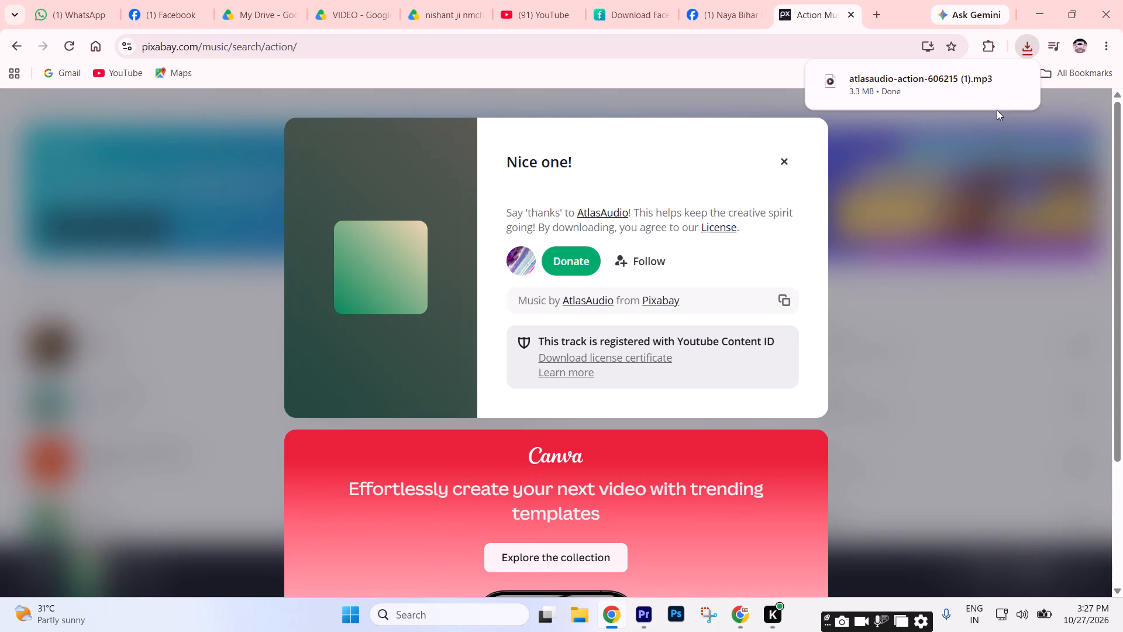
# Place the downloaded atlasaudio-action-606215 (1) file from the Nis folder on A5 in Sequence 12, past the main edit.
pyautogui.click(984, 77)
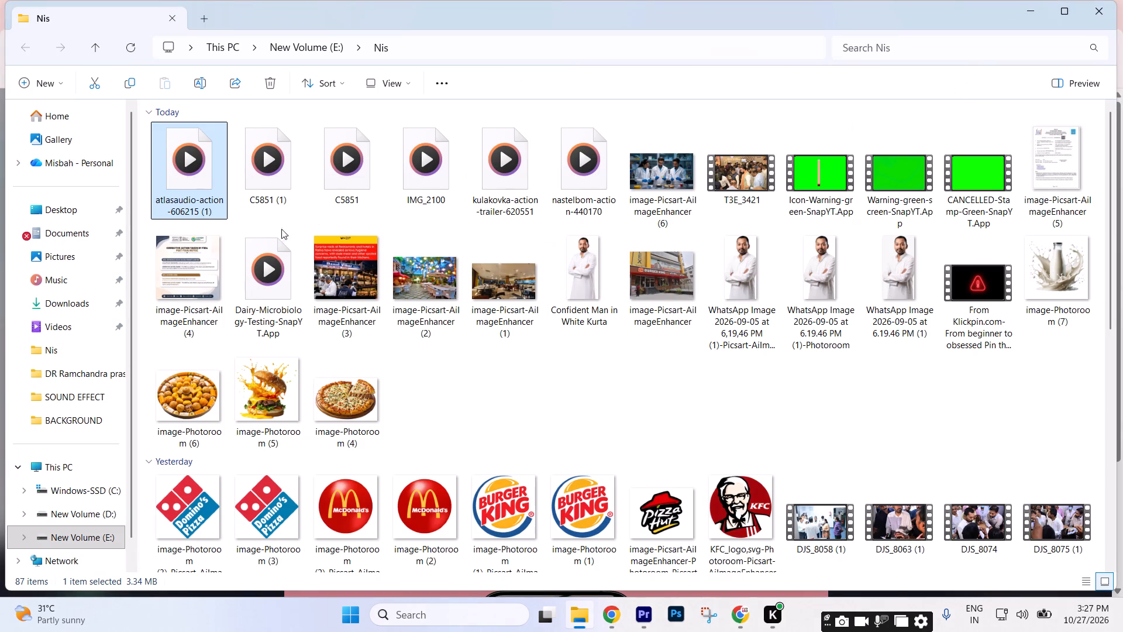
pyautogui.moveTo(181, 163); pyautogui.dragTo(629, 611)
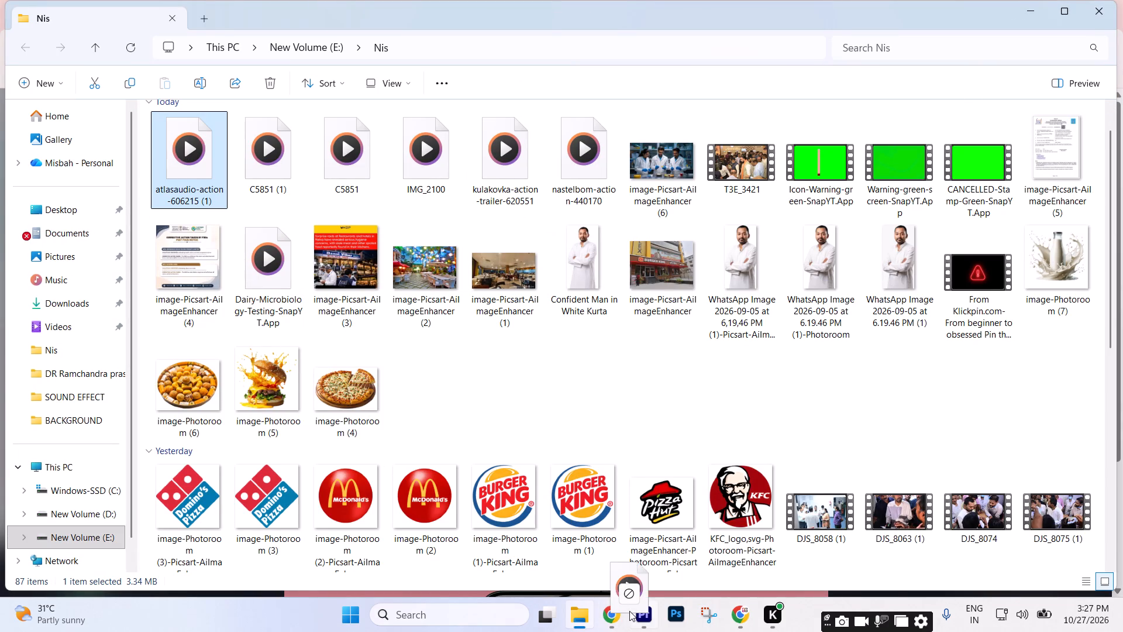
pyautogui.moveTo(629, 611); pyautogui.dragTo(440, 532)
pyautogui.click(445, 552)
pyautogui.click(482, 536)
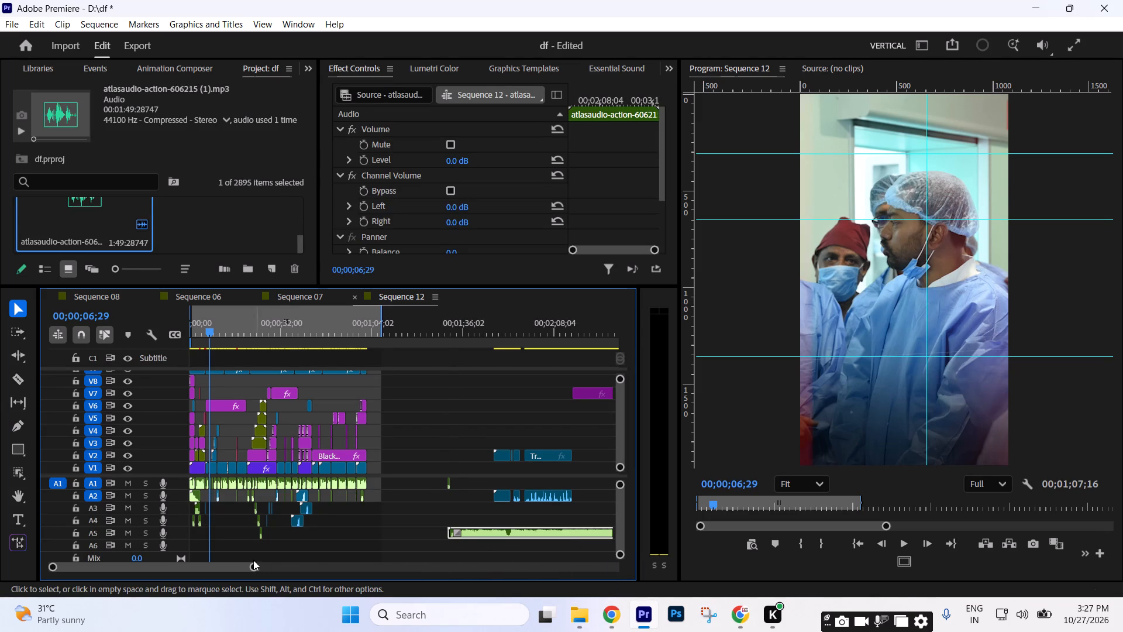
# Trim about 22 seconds off the start of the new music clip and move it to the beginning of Sequence 12 on A6.
pyautogui.moveTo(251, 564); pyautogui.dragTo(294, 568)
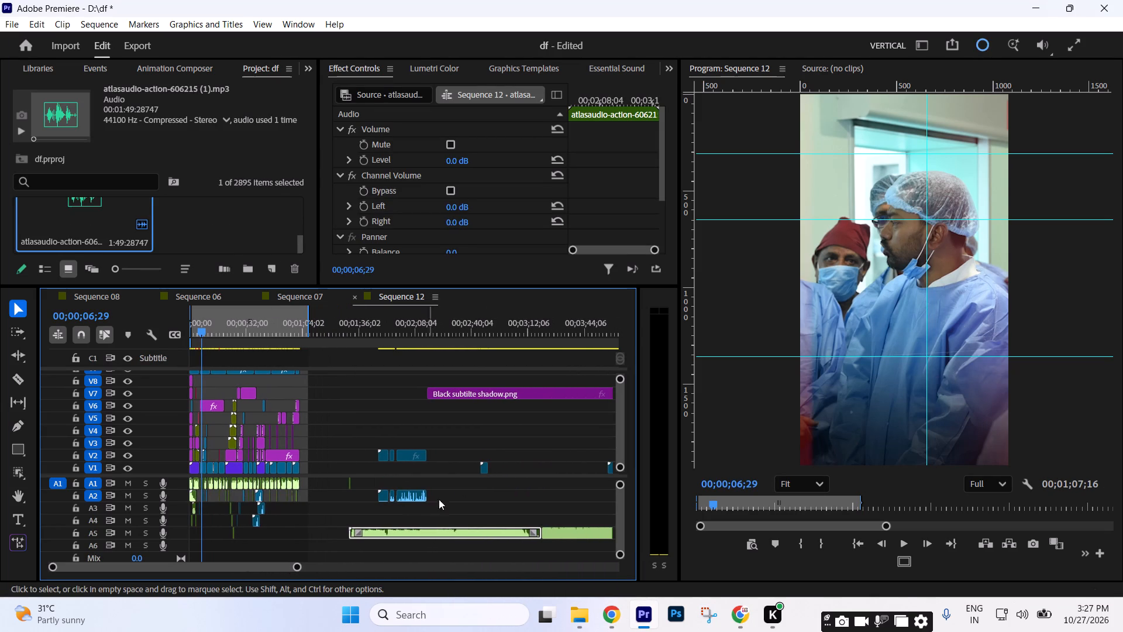
pyautogui.click(473, 481)
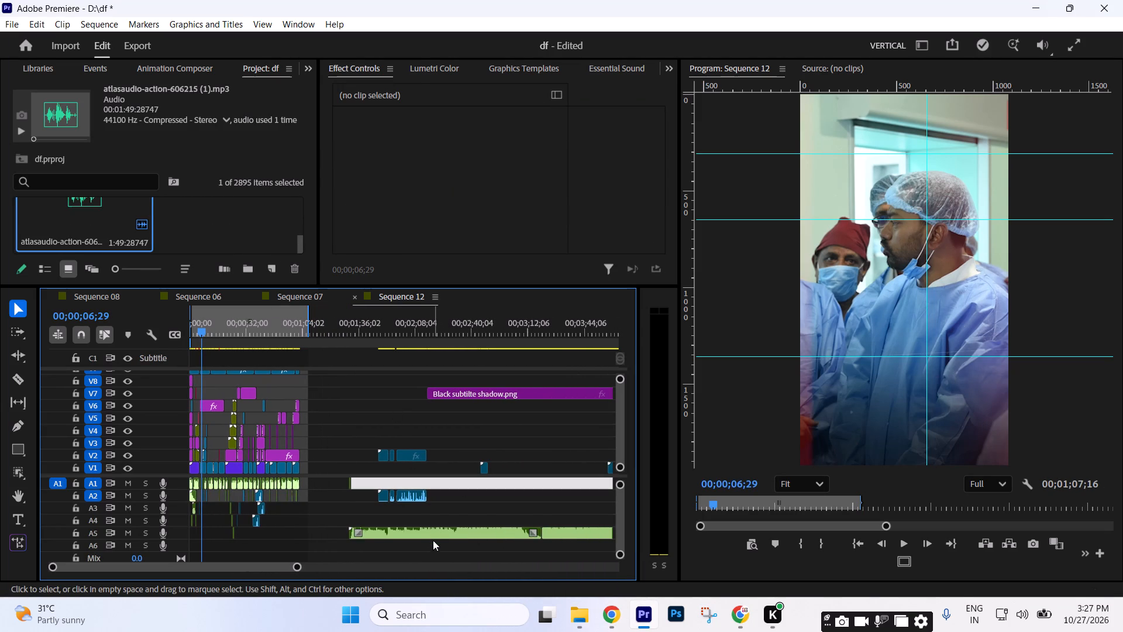
pyautogui.moveTo(351, 534); pyautogui.dragTo(388, 538)
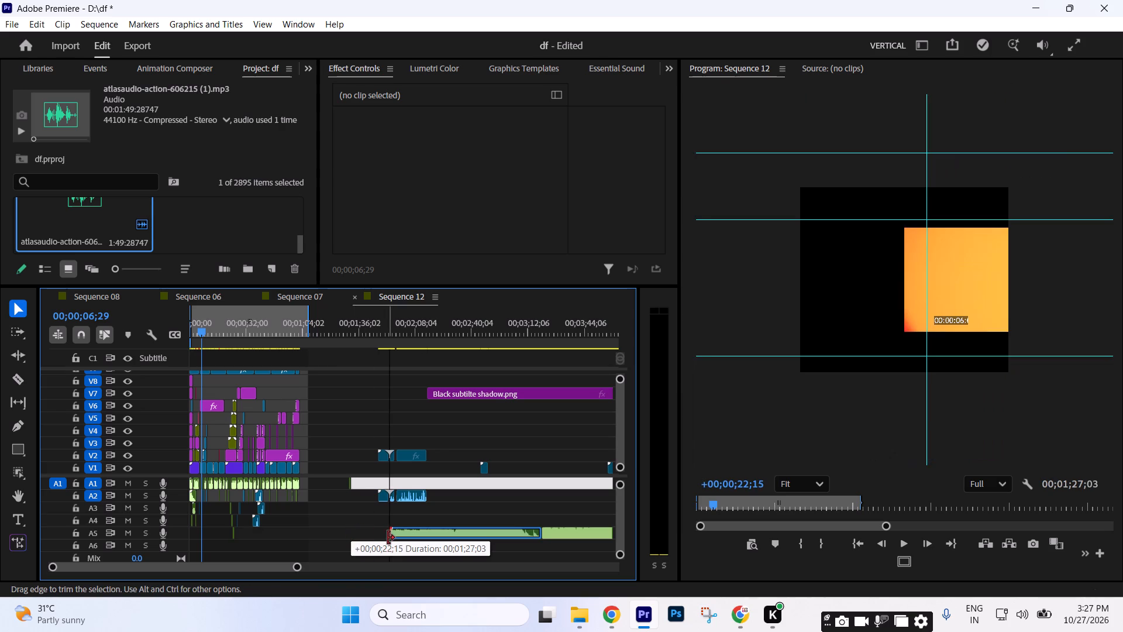
pyautogui.moveTo(388, 538); pyautogui.dragTo(390, 539)
pyautogui.click(469, 544)
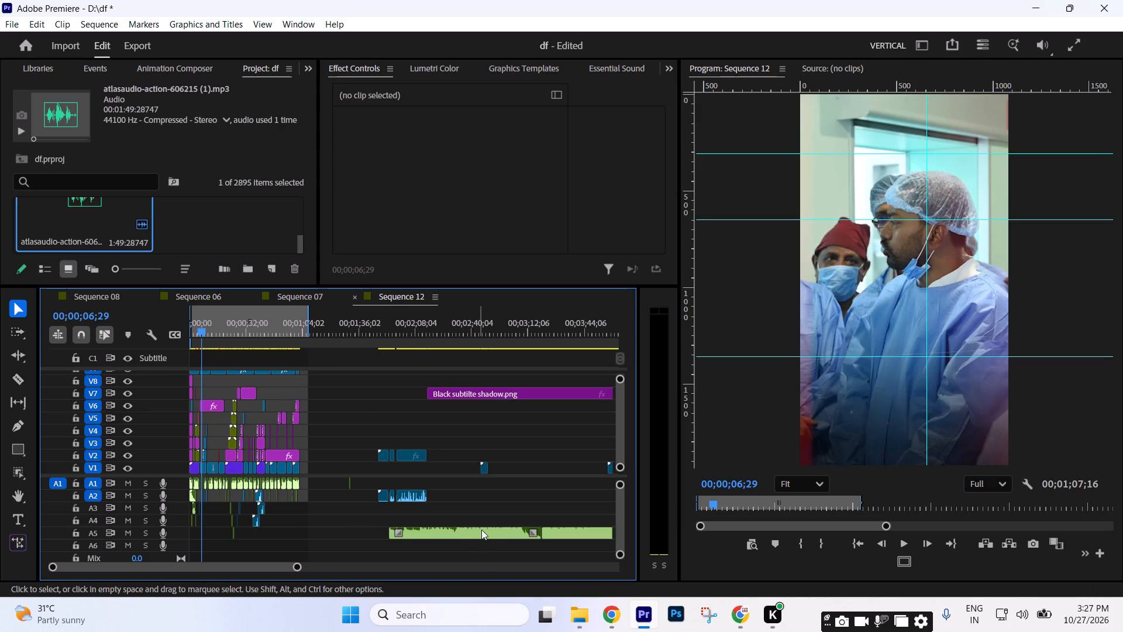
pyautogui.moveTo(478, 534); pyautogui.dragTo(269, 552)
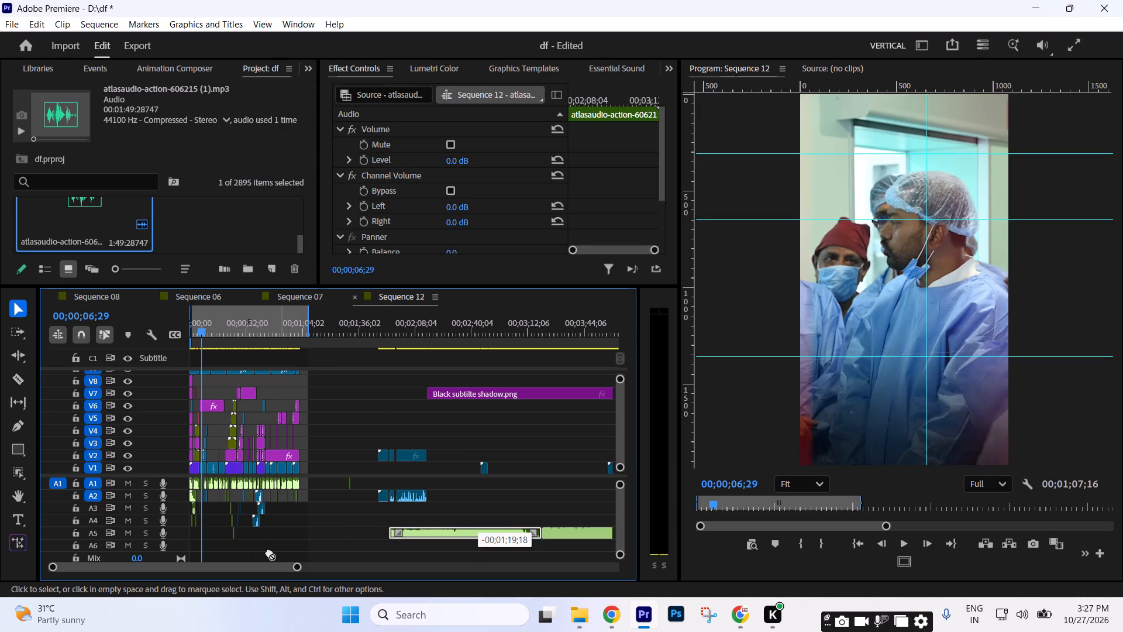
pyautogui.moveTo(269, 552); pyautogui.dragTo(227, 547)
# Play Sequence 12 from the beginning and again from about 18 seconds to hear the music against the edit.
pyautogui.moveTo(197, 327); pyautogui.dragTo(104, 346)
pyautogui.press('space')
pyautogui.moveTo(298, 571); pyautogui.dragTo(174, 573)
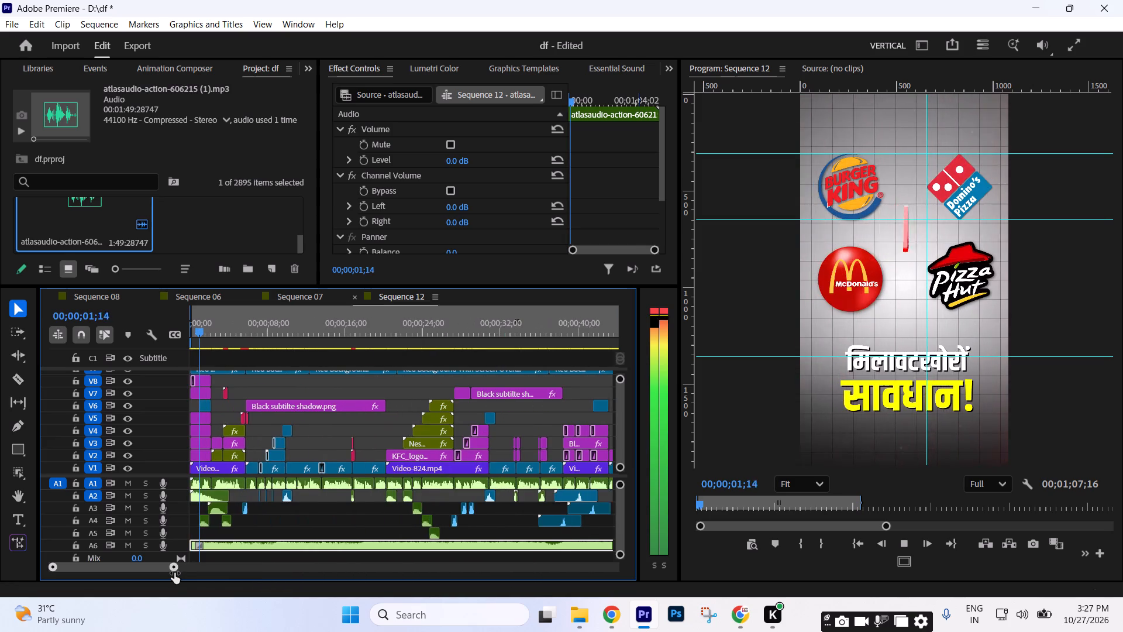
pyautogui.moveTo(174, 573); pyautogui.dragTo(174, 573)
pyautogui.click(302, 513)
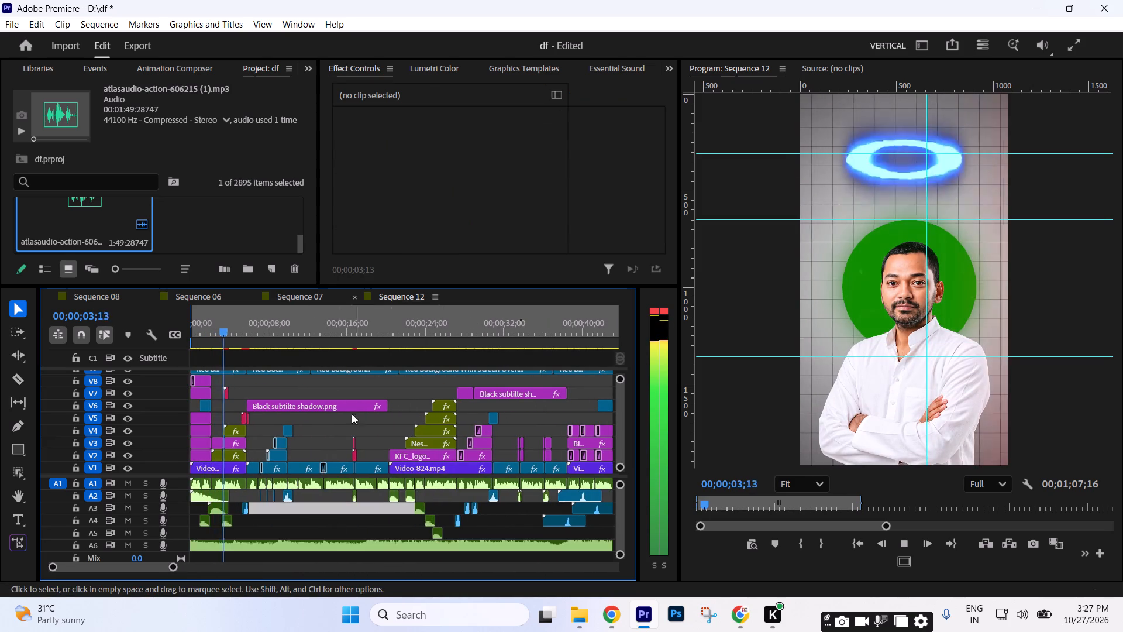
pyautogui.moveTo(325, 332); pyautogui.dragTo(367, 345)
pyautogui.press('space')
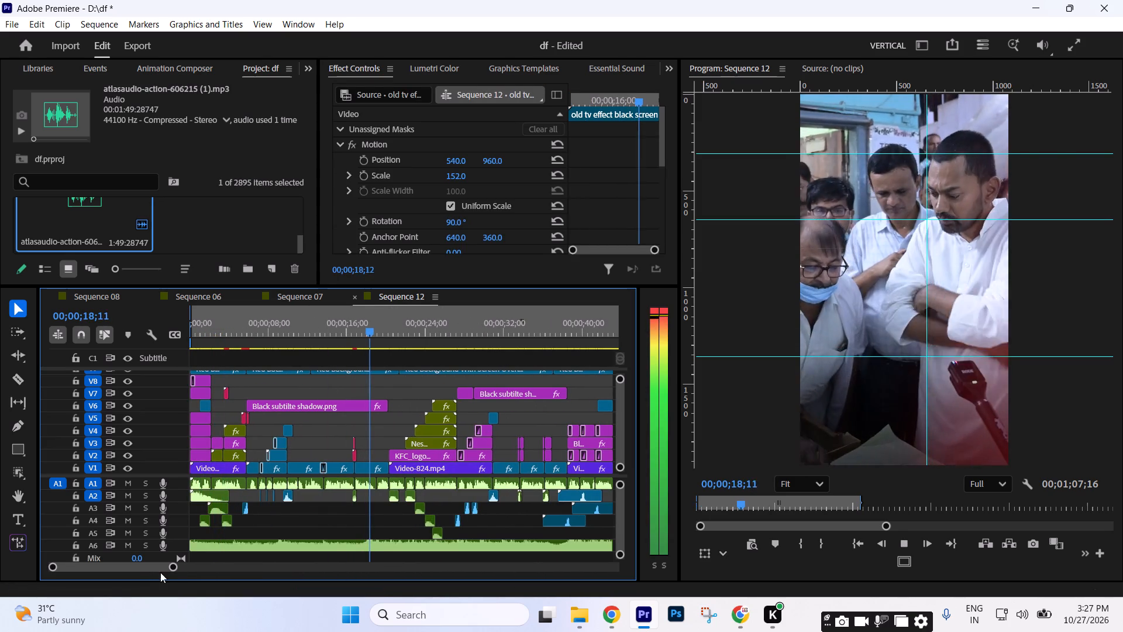
pyautogui.moveTo(174, 568); pyautogui.dragTo(221, 566)
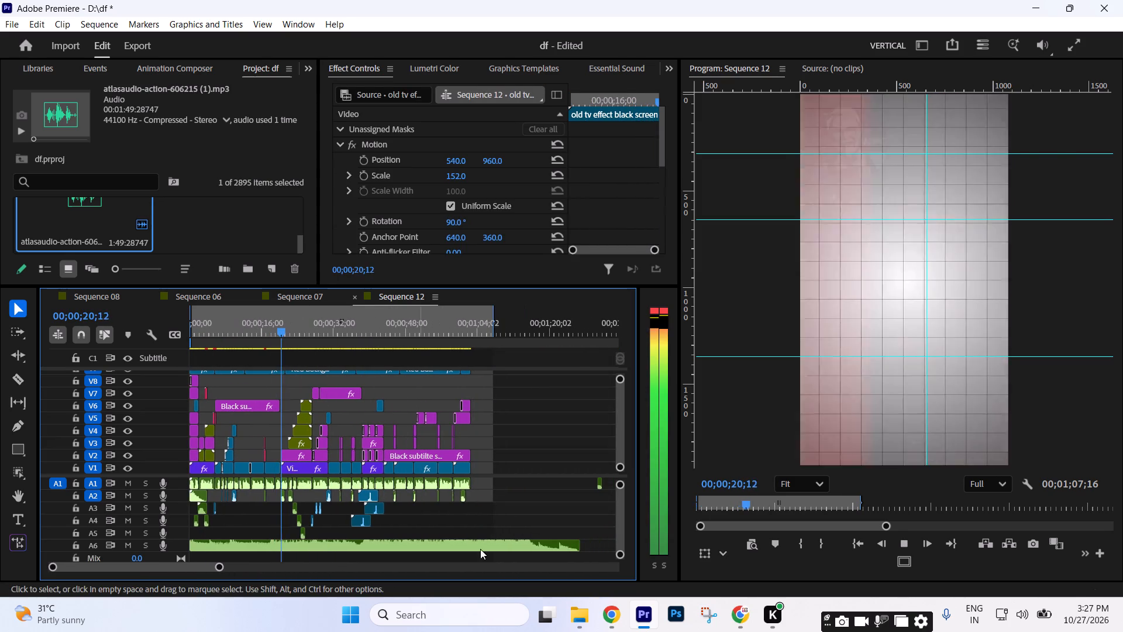
# Cut the A6 music at 00;00;17.
pyautogui.moveTo(280, 325); pyautogui.dragTo(271, 324)
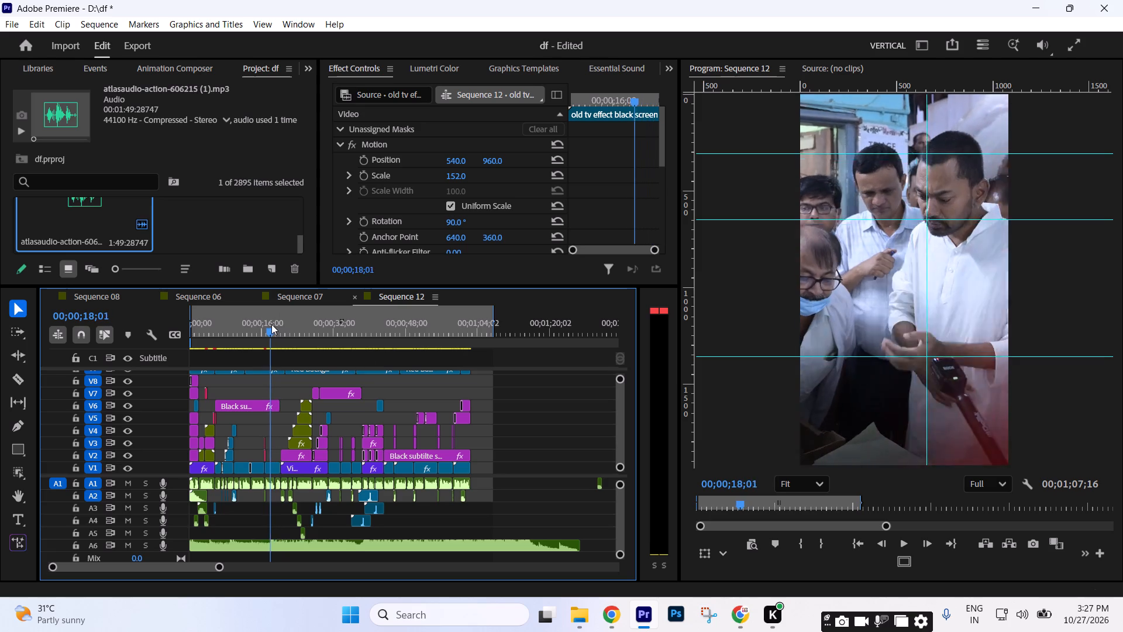
pyautogui.moveTo(271, 324); pyautogui.dragTo(270, 324)
pyautogui.press('c')
pyautogui.click(269, 542)
pyautogui.press('v')
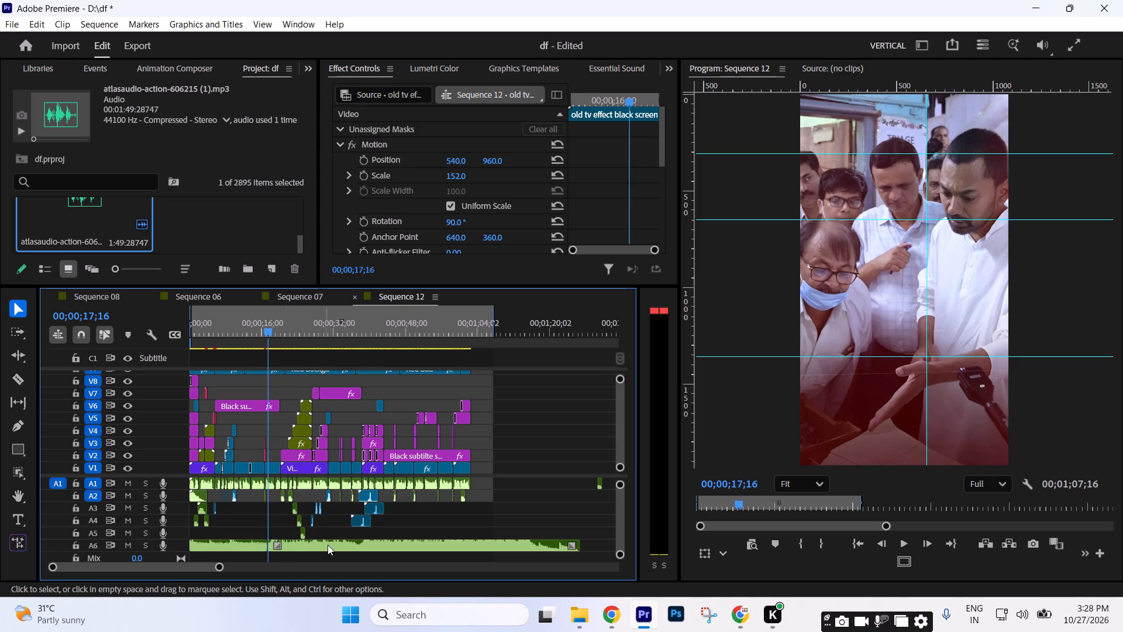
pyautogui.moveTo(339, 546); pyautogui.dragTo(229, 547)
# Trim the end of the A6 music clip back to about the end of the main edit.
pyautogui.moveTo(509, 546); pyautogui.dragTo(480, 548)
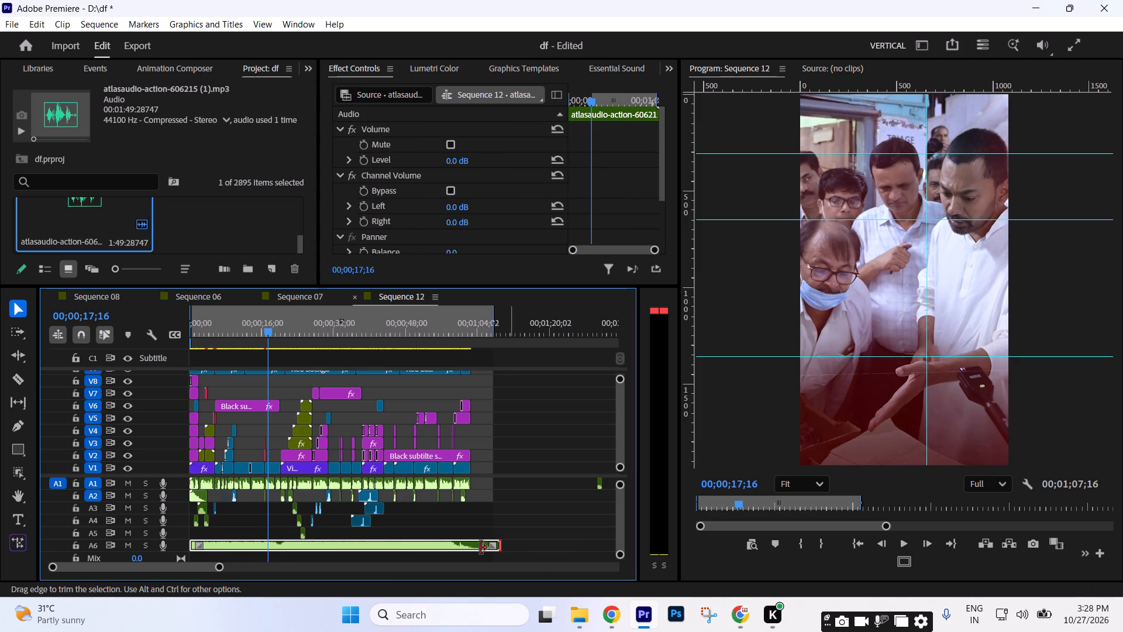
pyautogui.moveTo(480, 548); pyautogui.dragTo(484, 541)
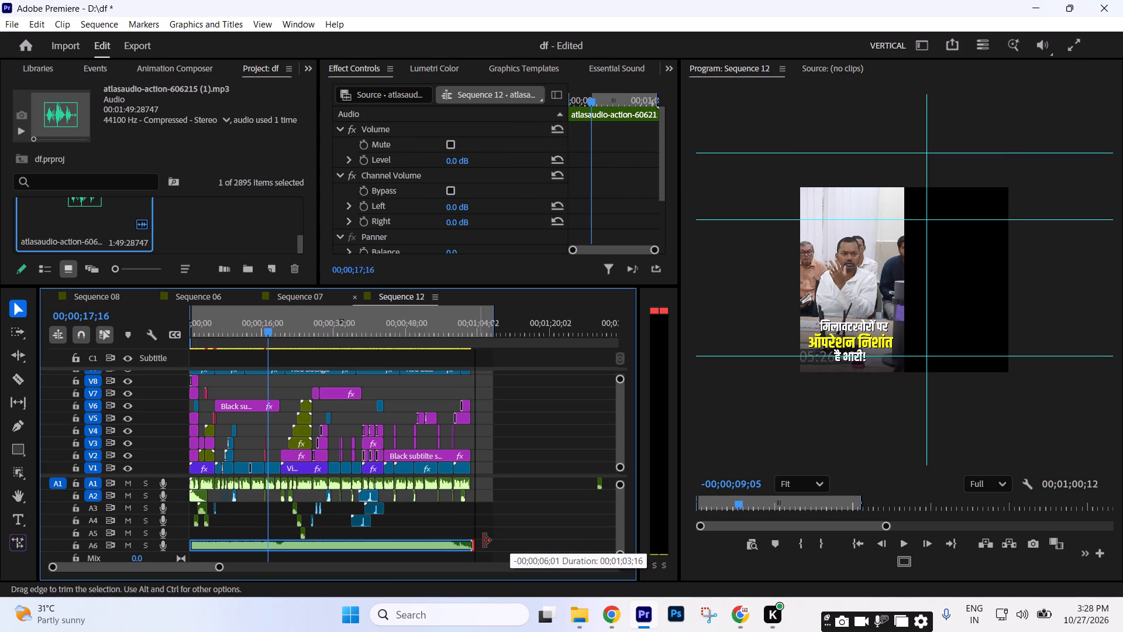
pyautogui.moveTo(484, 541); pyautogui.dragTo(477, 539)
# Play the last few seconds of the main edit to check how the music ends.
pyautogui.click(451, 336)
pyautogui.press('space')
pyautogui.click(523, 469)
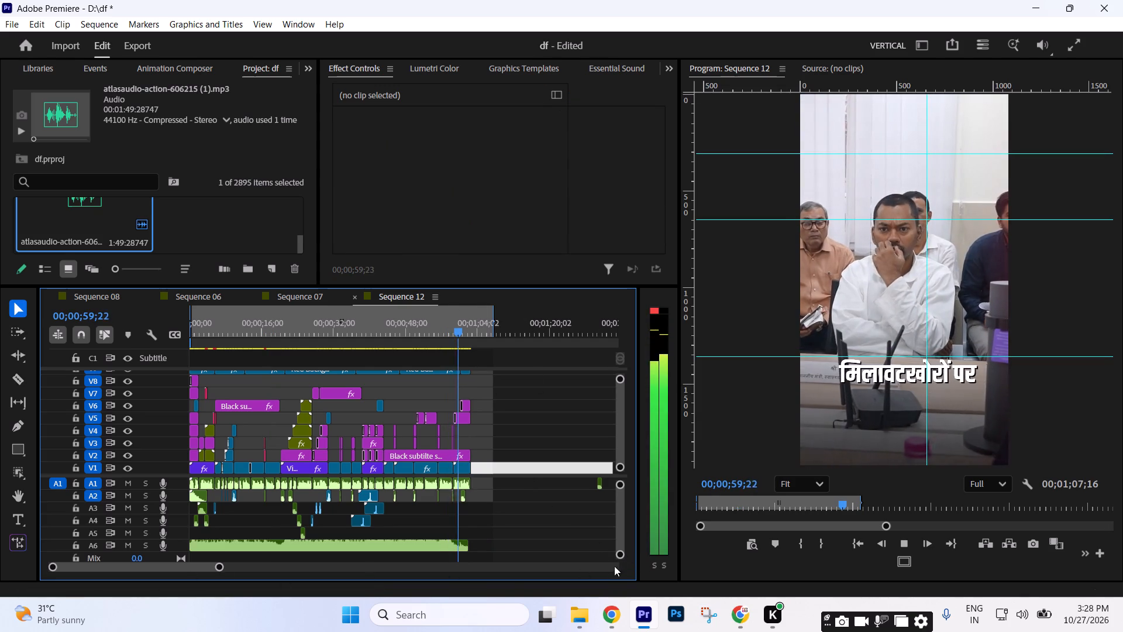
# Enlarge the audio tracks and lower the A6 music clip's volume level to -11.1 dB.
pyautogui.click(622, 557)
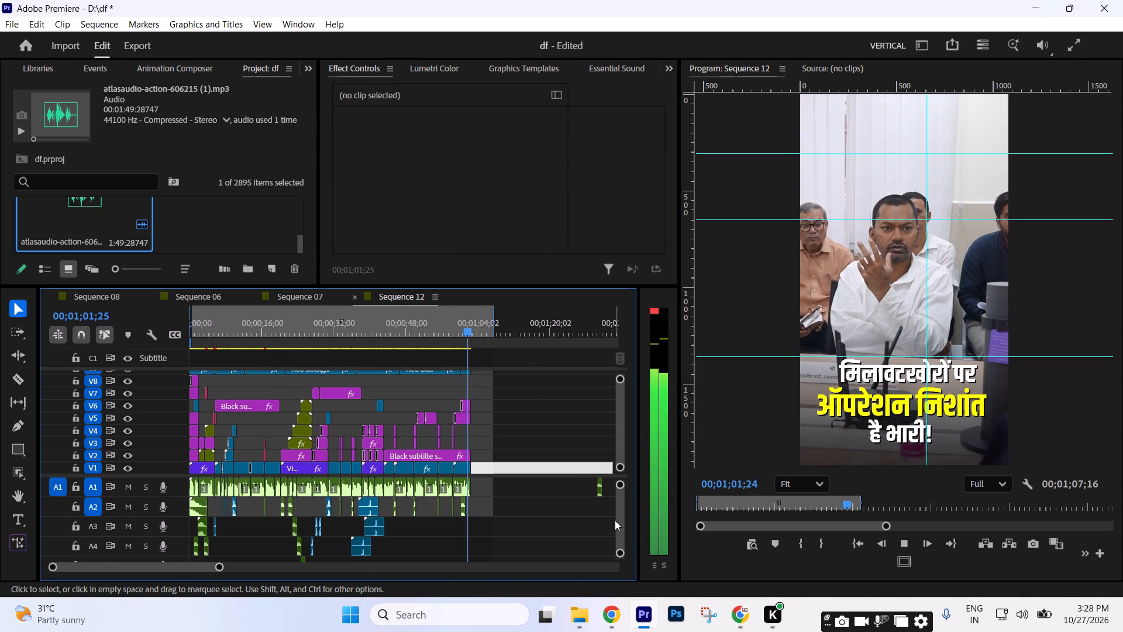
pyautogui.press('space')
pyautogui.click(621, 521)
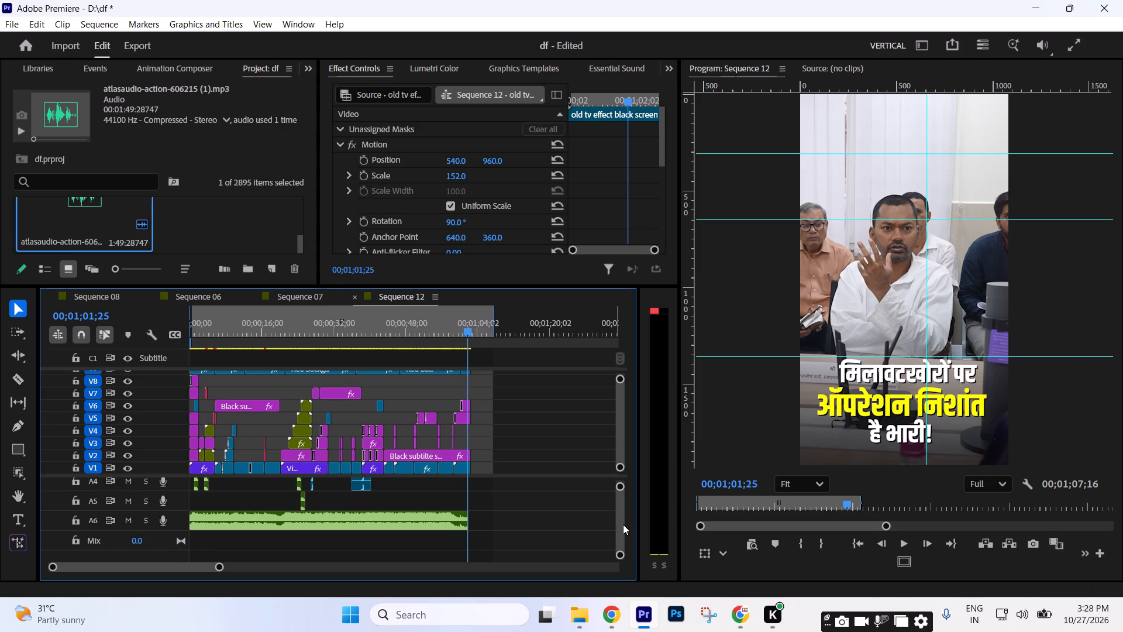
pyautogui.click(623, 557)
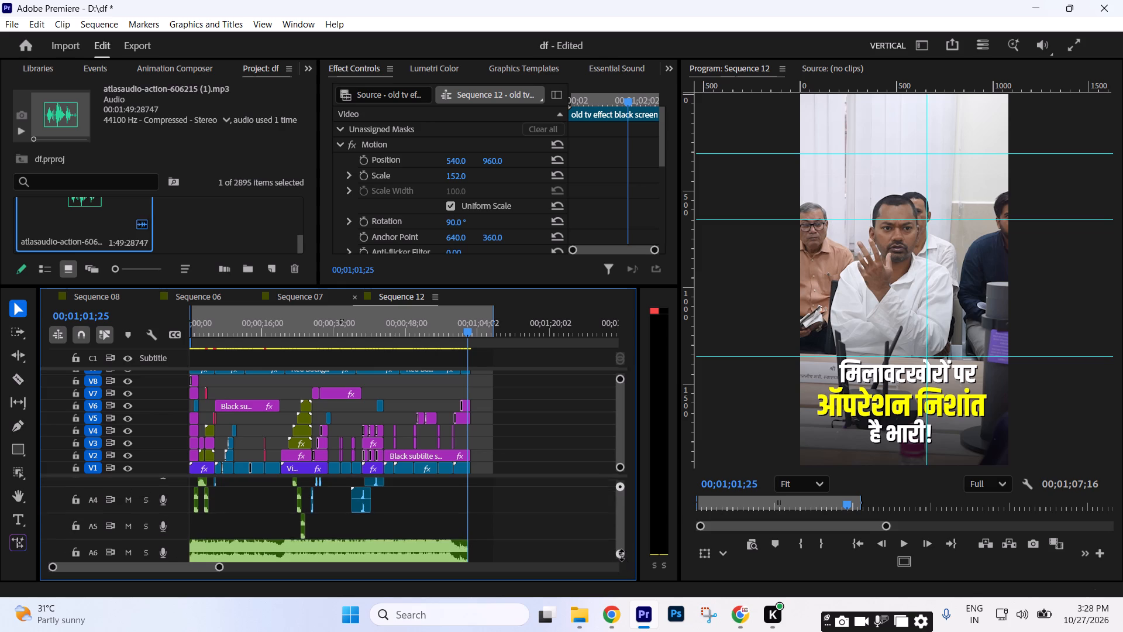
pyautogui.click(418, 548)
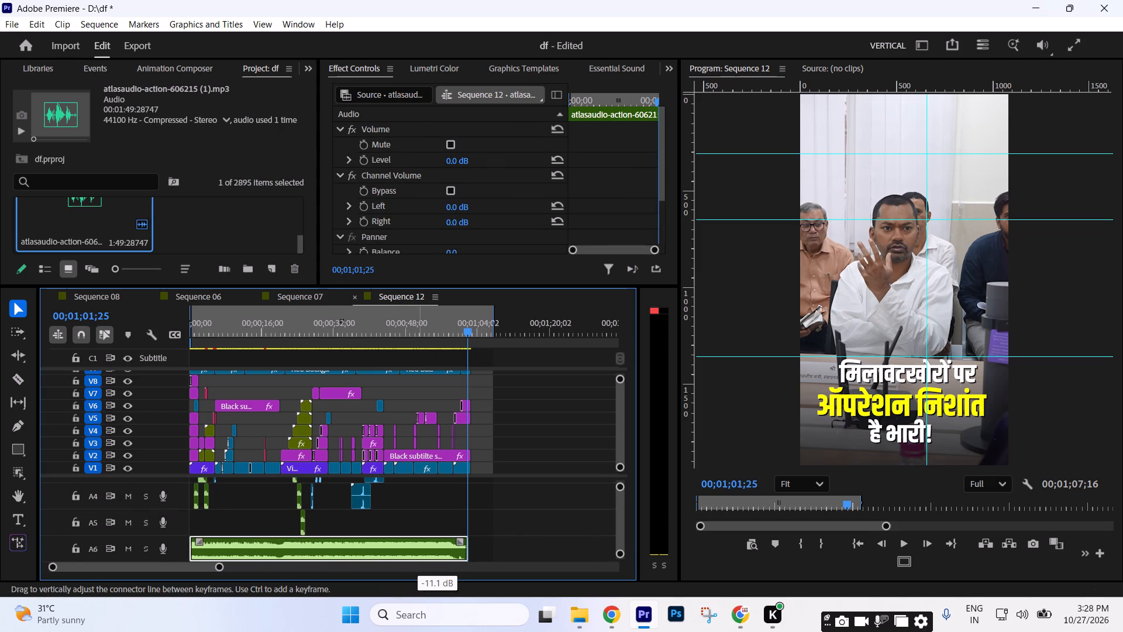
# Play the edit from the sequence start to check the music level against the other audio.
pyautogui.moveTo(240, 331); pyautogui.dragTo(29, 362)
pyautogui.press('space')
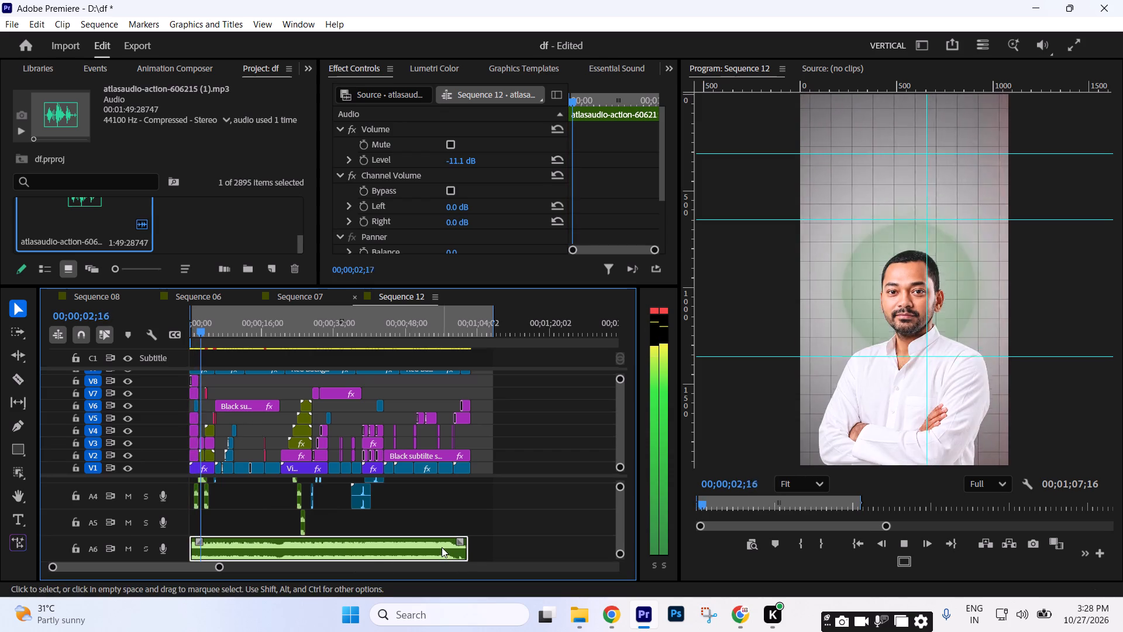
# Enlarge the audio tracks and lower the A6 music clip's volume level to -16.1 dB during playback, keeping the clip at the sequence start.
pyautogui.moveTo(626, 552); pyautogui.dragTo(625, 547)
pyautogui.click(622, 551)
pyautogui.click(622, 516)
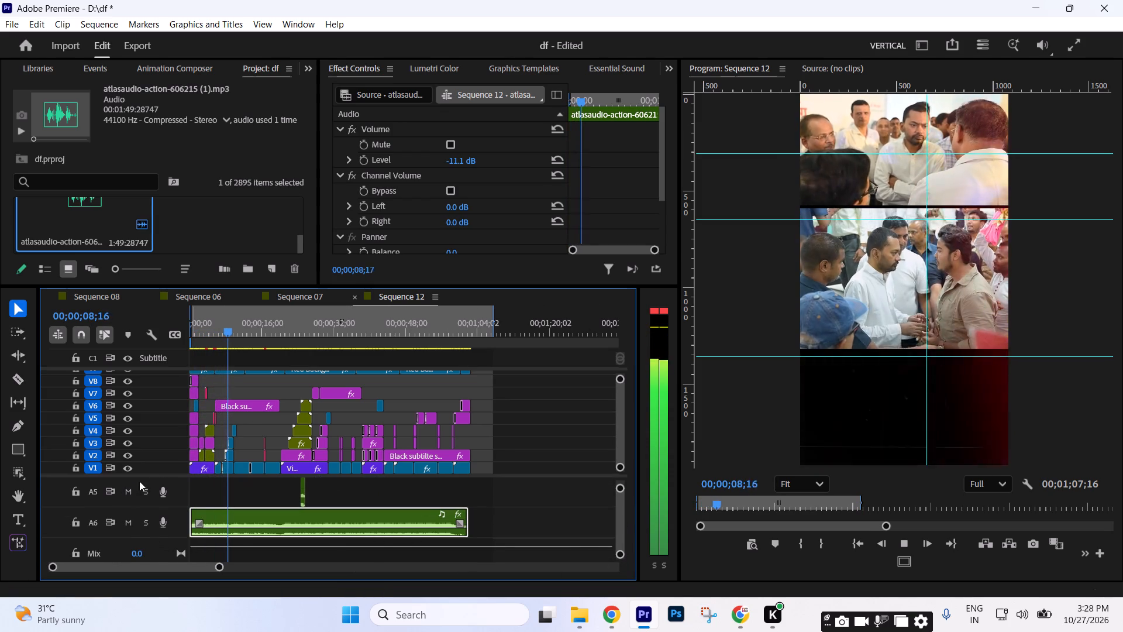
pyautogui.moveTo(148, 476); pyautogui.dragTo(154, 423)
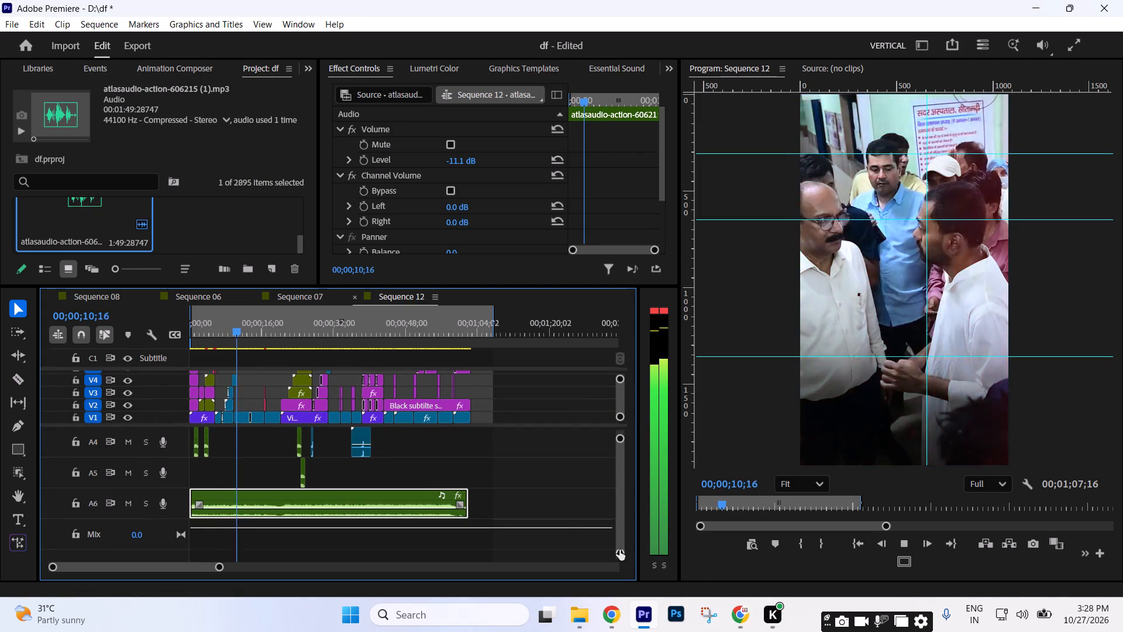
pyautogui.click(619, 551)
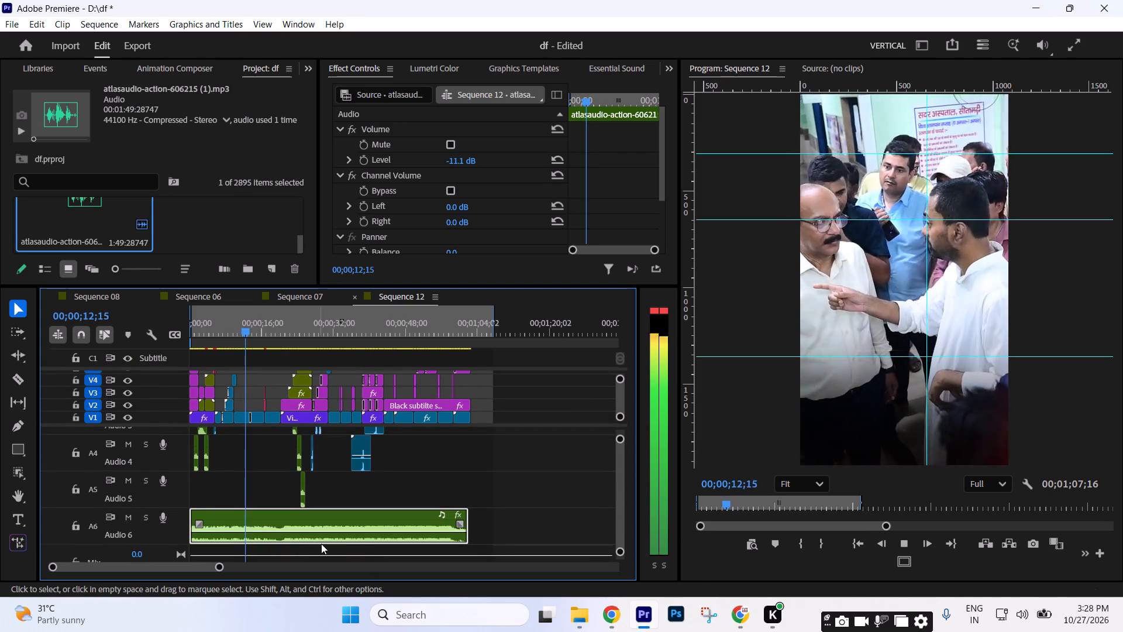
pyautogui.moveTo(330, 540); pyautogui.dragTo(332, 530)
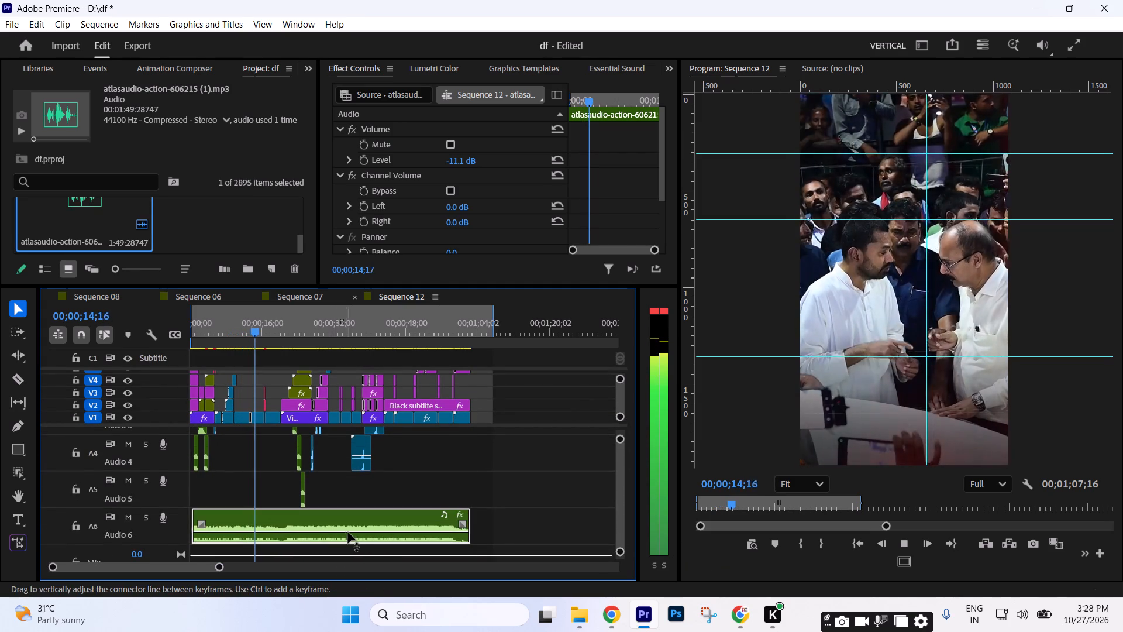
pyautogui.hotkey('ctrl', 'z')
pyautogui.click(355, 533)
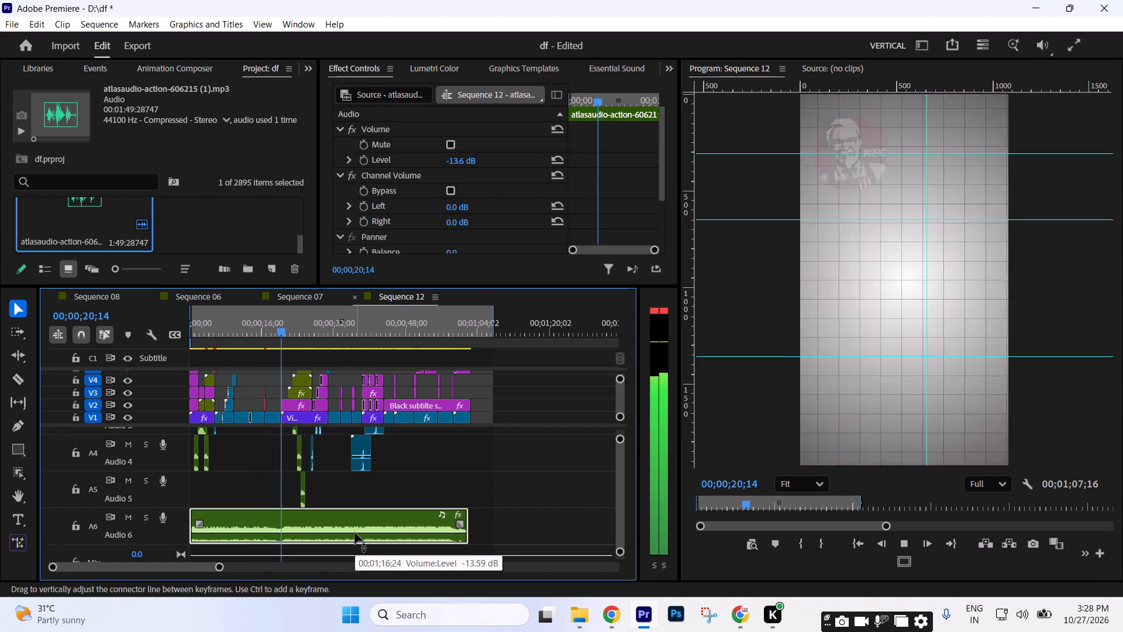
pyautogui.click(362, 535)
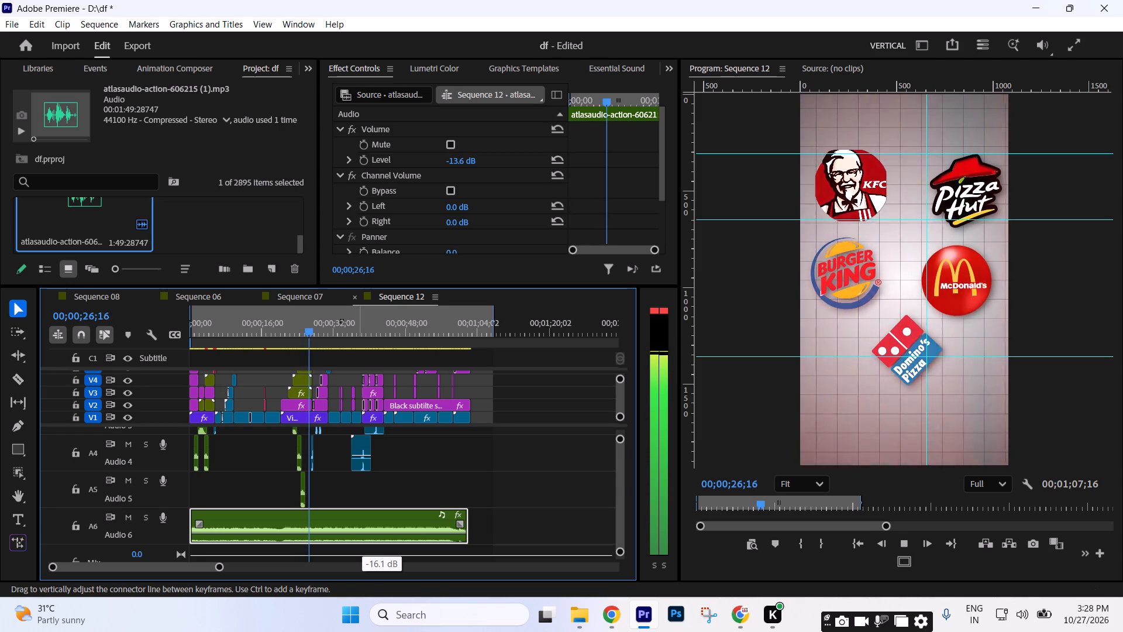
pyautogui.click(543, 532)
pyautogui.press('space')
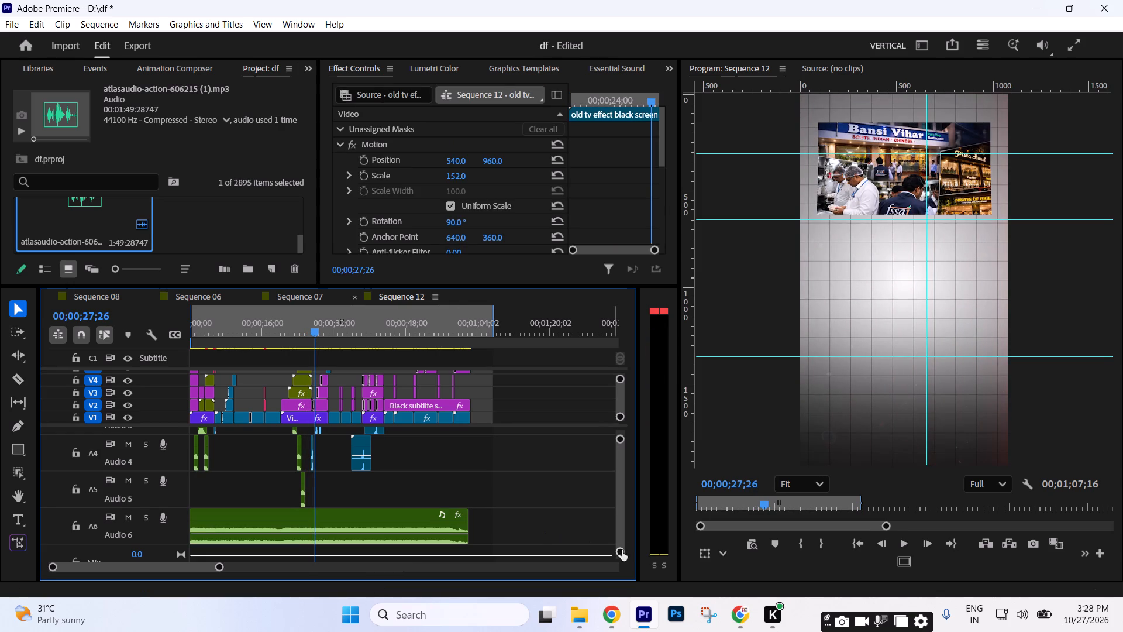
# Shrink the audio tracks so all of them fit, and replay the edit from the start to check the audio balance.
pyautogui.moveTo(620, 551); pyautogui.dragTo(621, 610)
pyautogui.moveTo(623, 433); pyautogui.dragTo(626, 397)
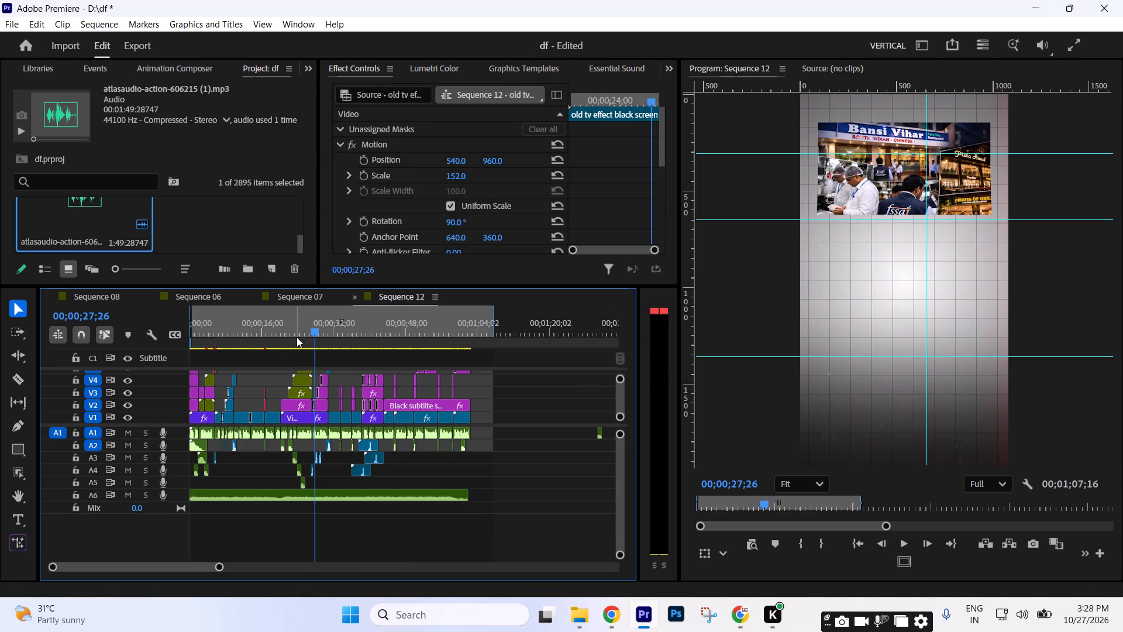
pyautogui.moveTo(286, 332); pyautogui.dragTo(99, 341)
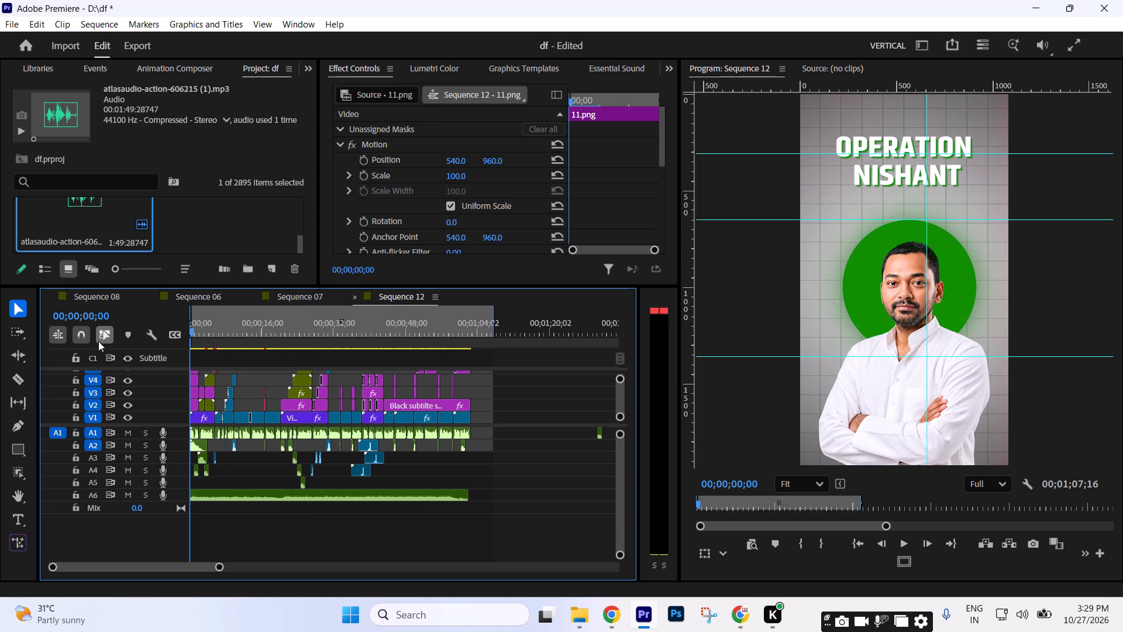
pyautogui.press('space')
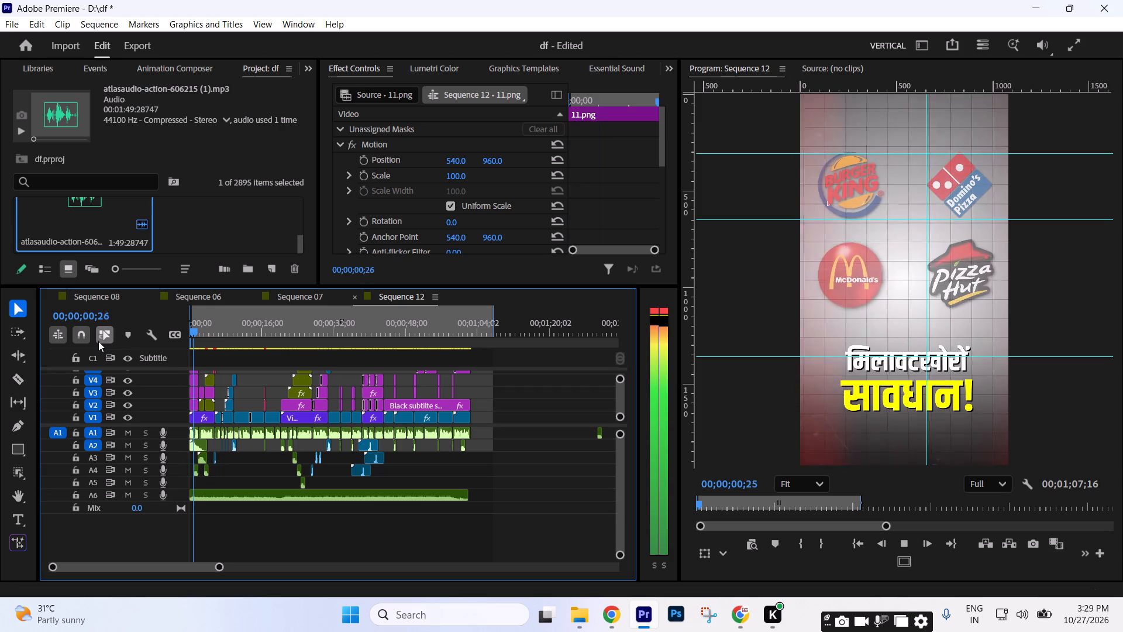
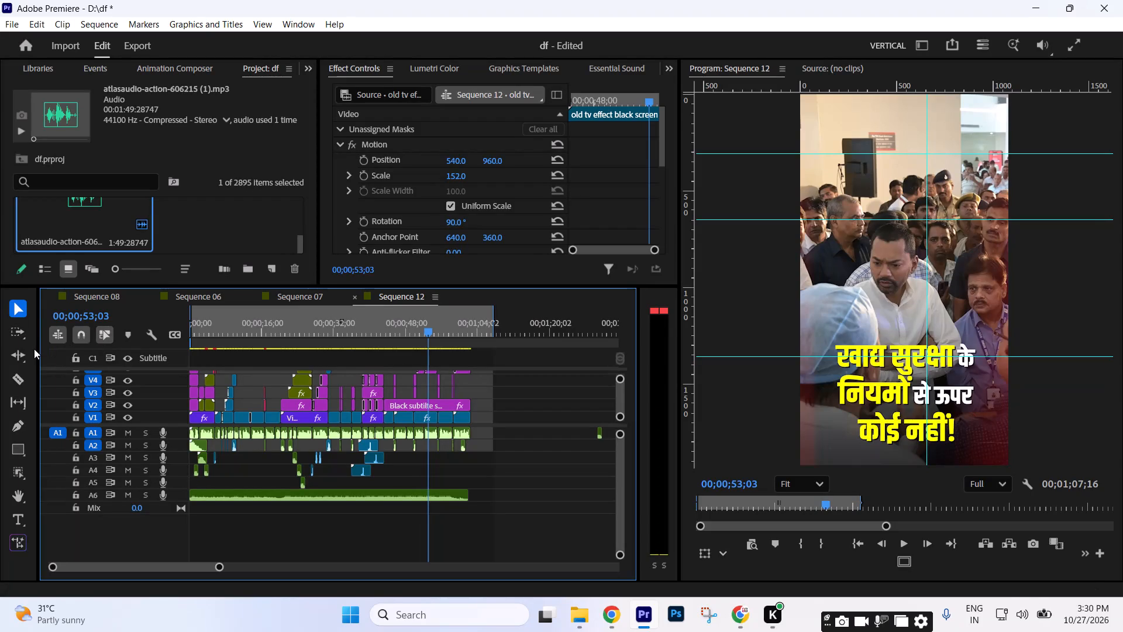
# Enlarge the timeline area and mark the sequence's out point at the end of the final clips, at 00;01;02;21.
pyautogui.click(491, 323)
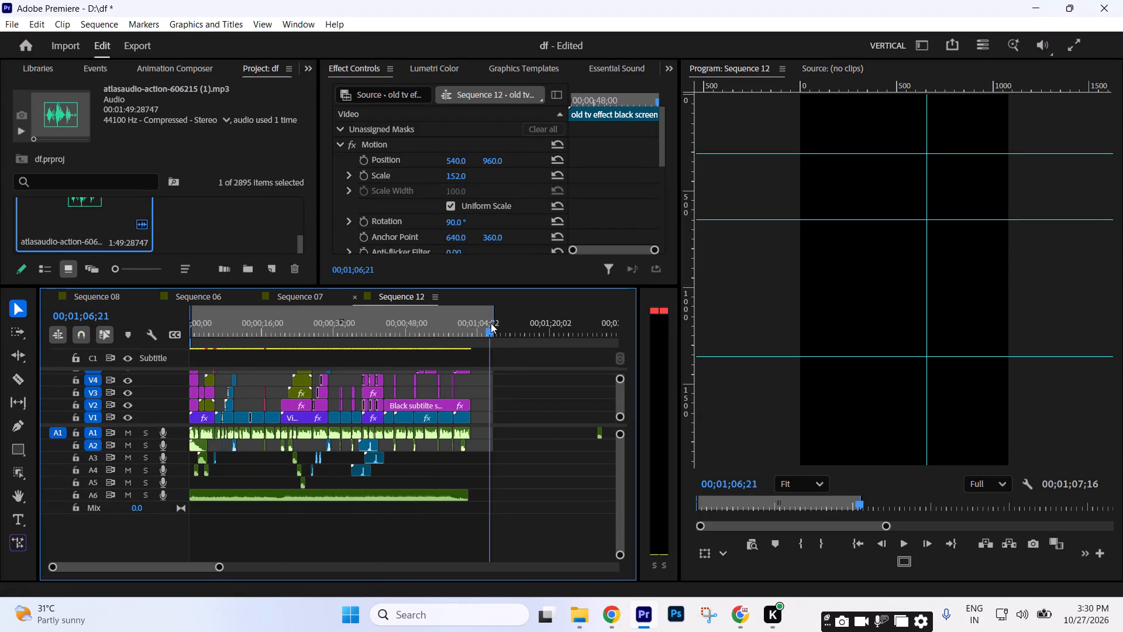
pyautogui.press('Up')
pyautogui.press('Up')
pyautogui.write('==')
pyautogui.press('=')
pyautogui.press('-')
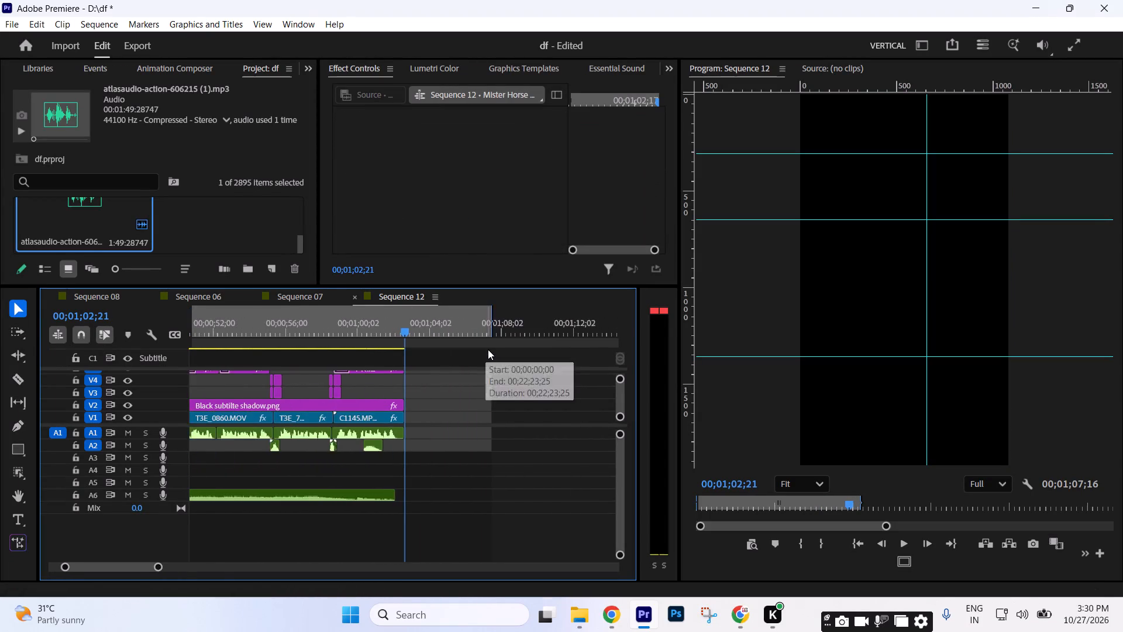
pyautogui.press('-')
pyautogui.press('-')
pyautogui.press('-')
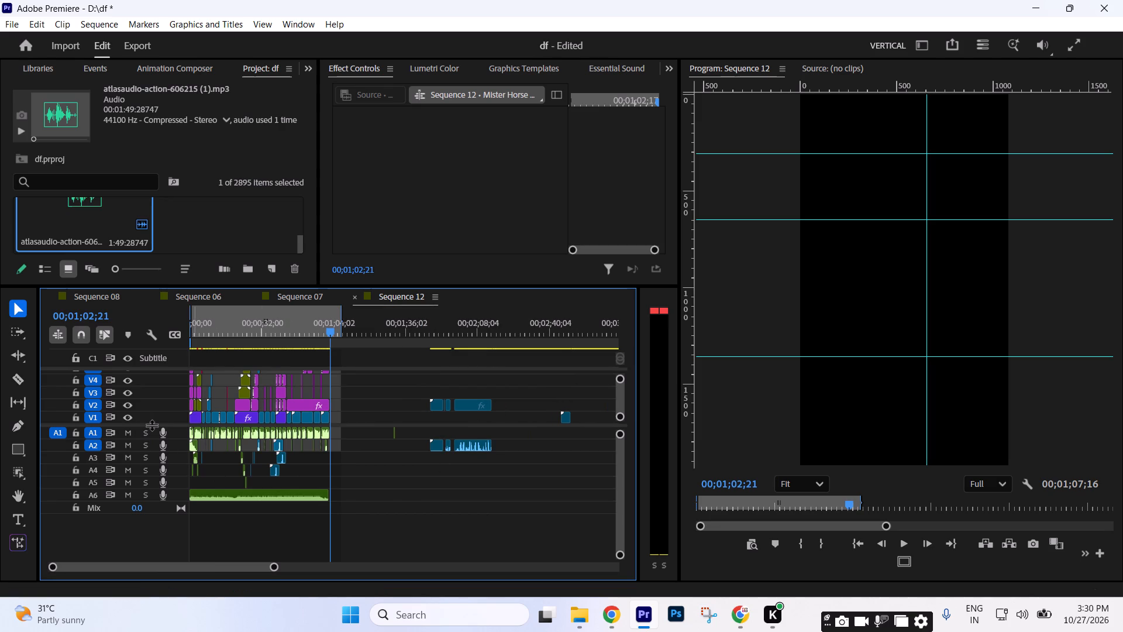
pyautogui.moveTo(151, 425); pyautogui.dragTo(166, 495)
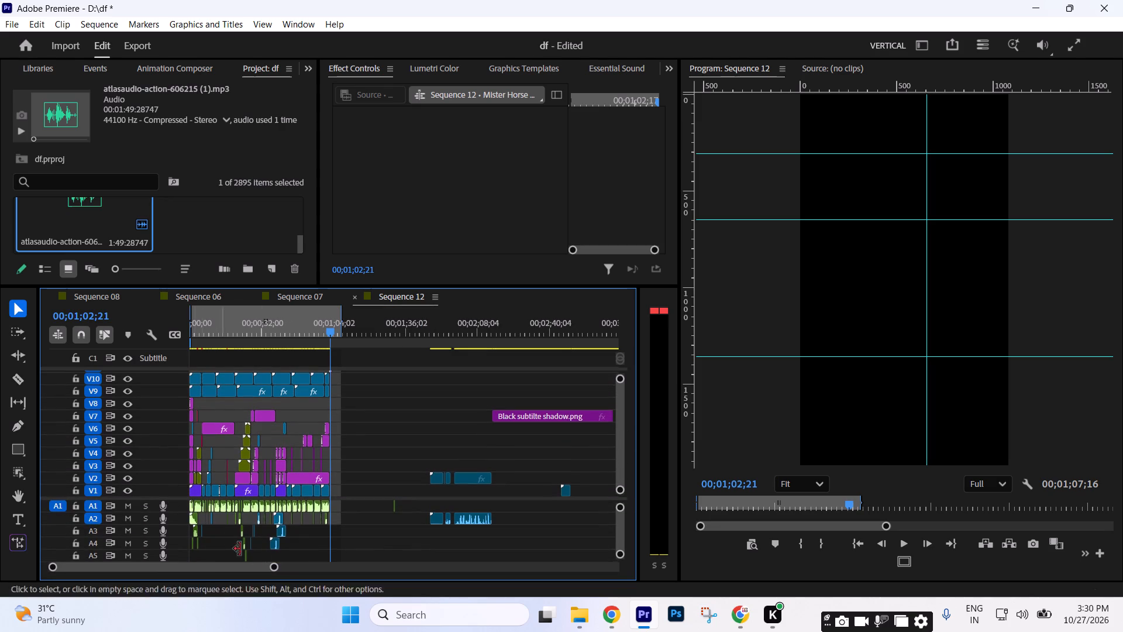
pyautogui.moveTo(273, 567); pyautogui.dragTo(211, 573)
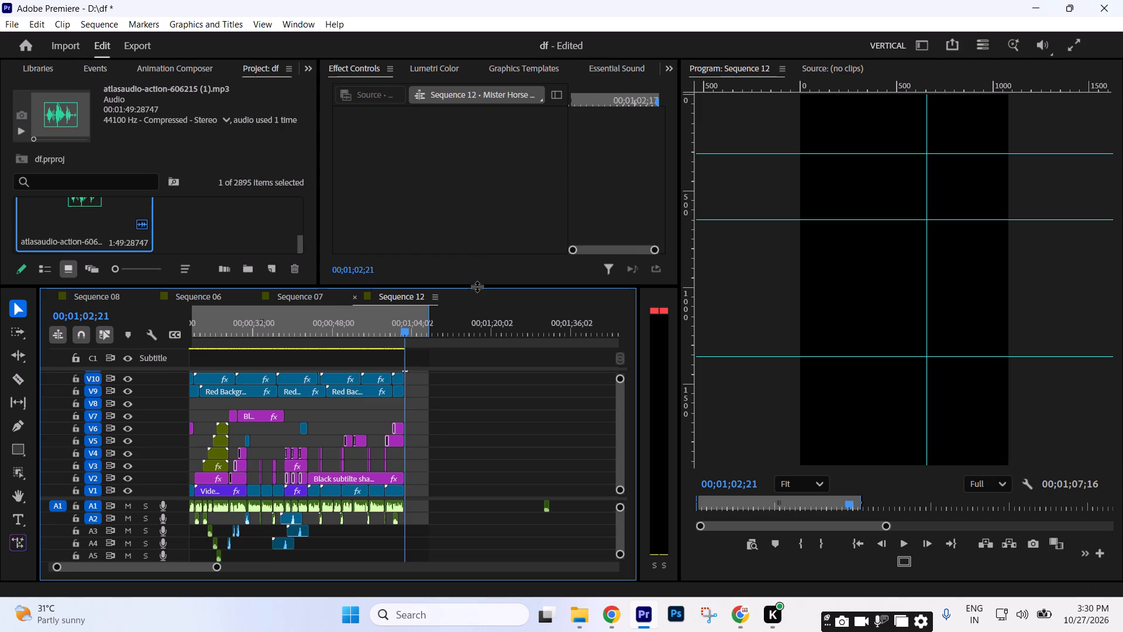
pyautogui.moveTo(477, 286); pyautogui.dragTo(480, 243)
pyautogui.press('=')
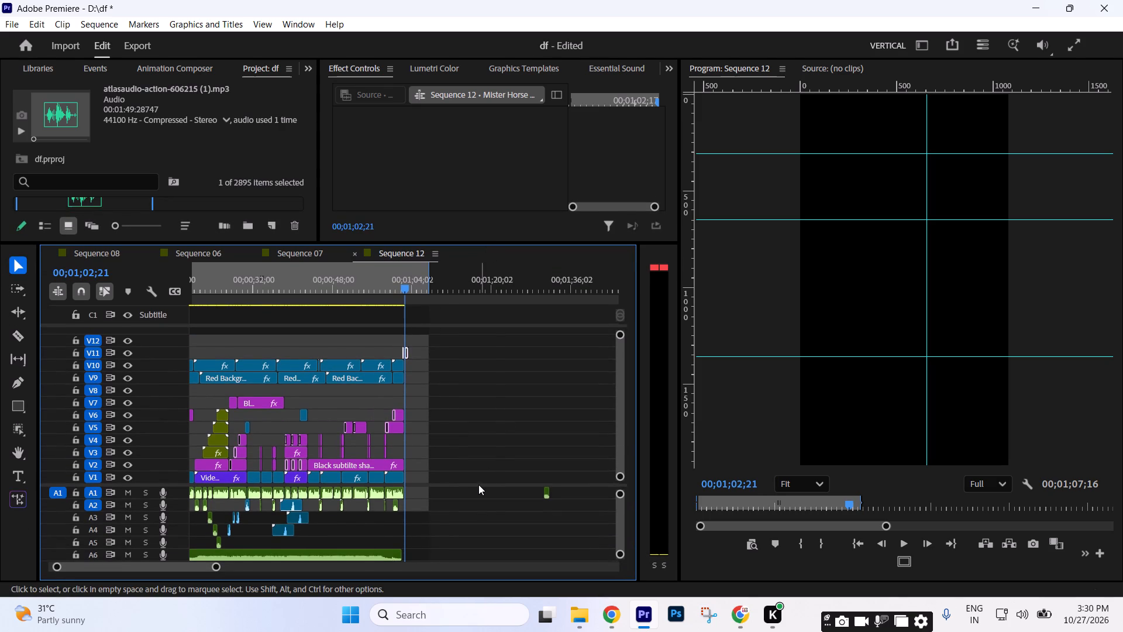
pyautogui.press('=')
pyautogui.press('=')
pyautogui.press('=')
pyautogui.press('=')
pyautogui.press('o')
pyautogui.write('-----')
# Mark the sequence's in point at its start, 00;00;00;00.
pyautogui.press('Home')
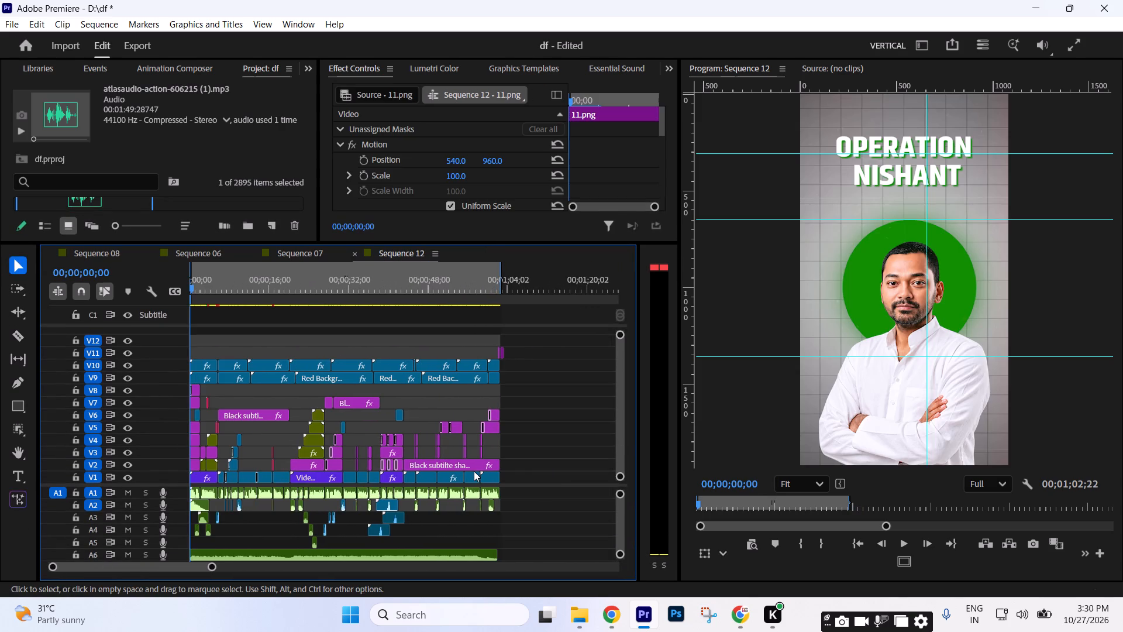
pyautogui.press('i')
# Give the audio tracks more room in the timeline so that A1 to A6 and the Mix track all fit.
pyautogui.moveTo(622, 553); pyautogui.dragTo(619, 586)
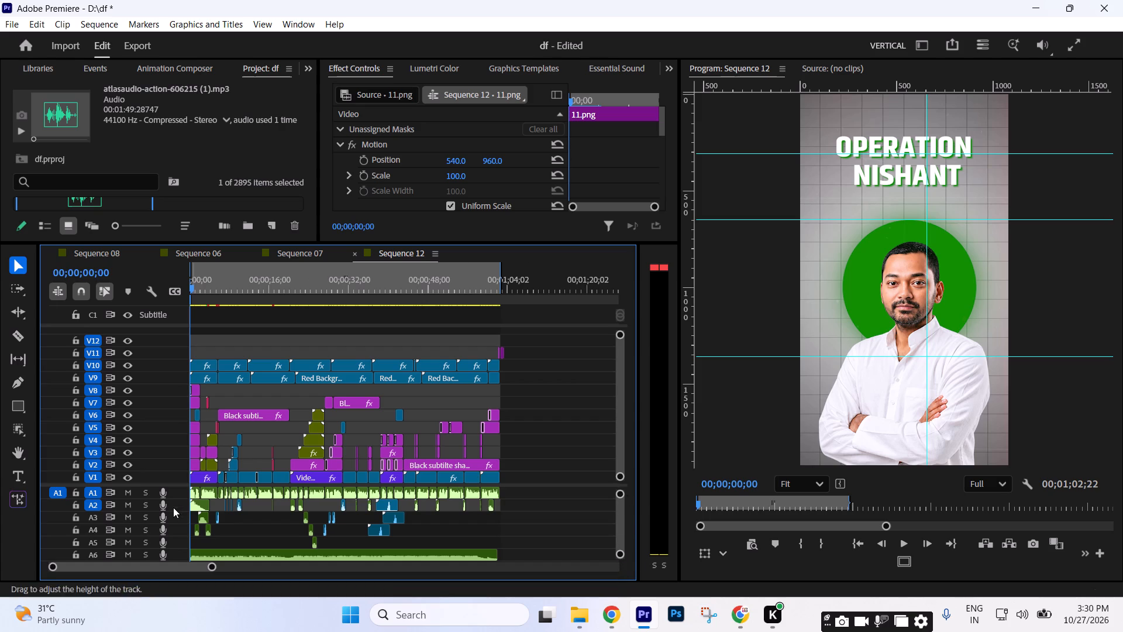
pyautogui.moveTo(166, 484); pyautogui.dragTo(166, 467)
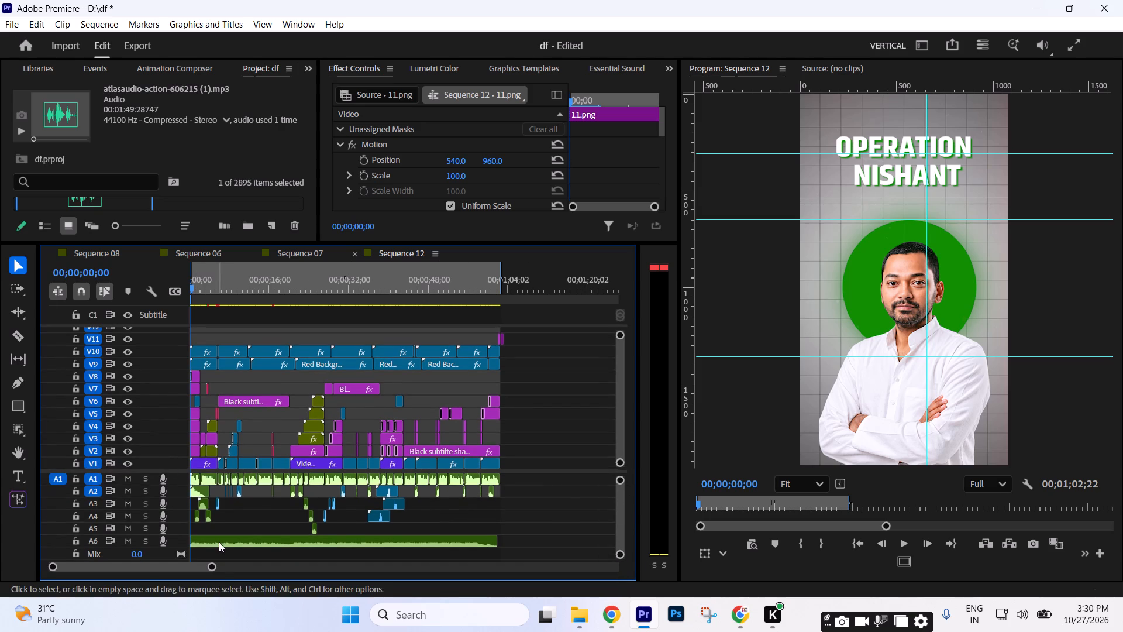
pyautogui.moveTo(215, 570); pyautogui.dragTo(158, 568)
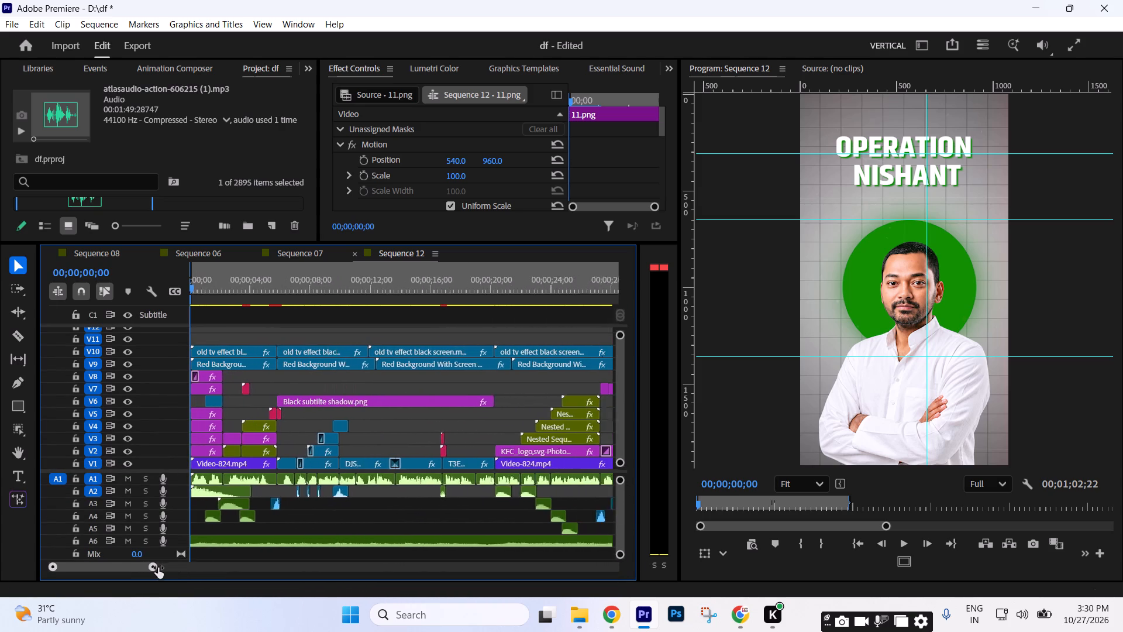
pyautogui.moveTo(158, 568); pyautogui.dragTo(199, 579)
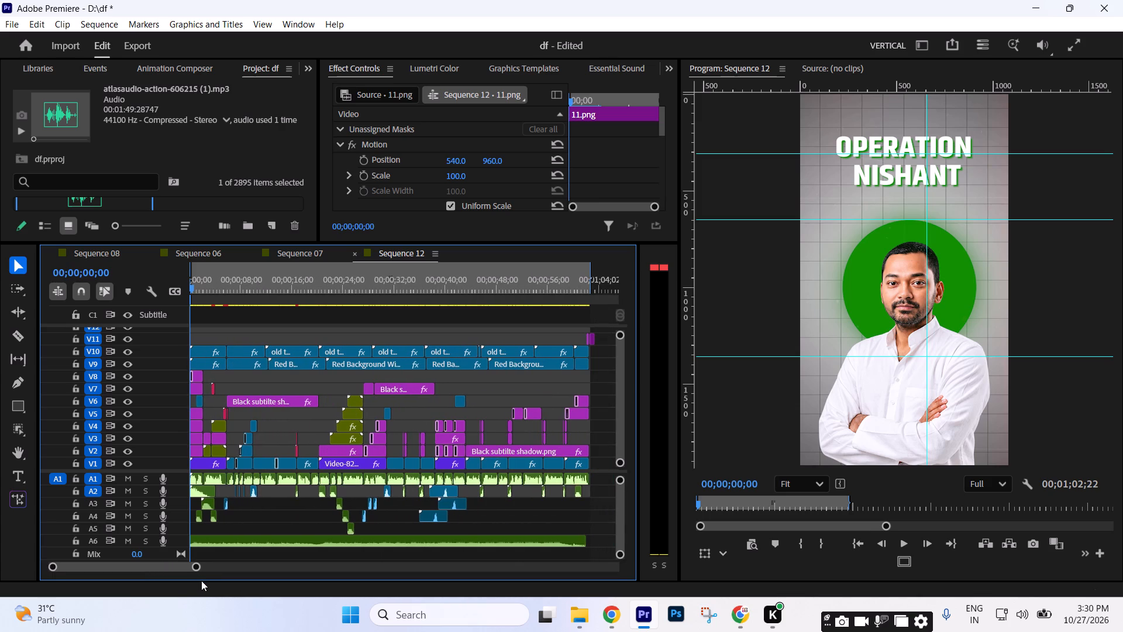
pyautogui.press('Home')
pyautogui.write('===')
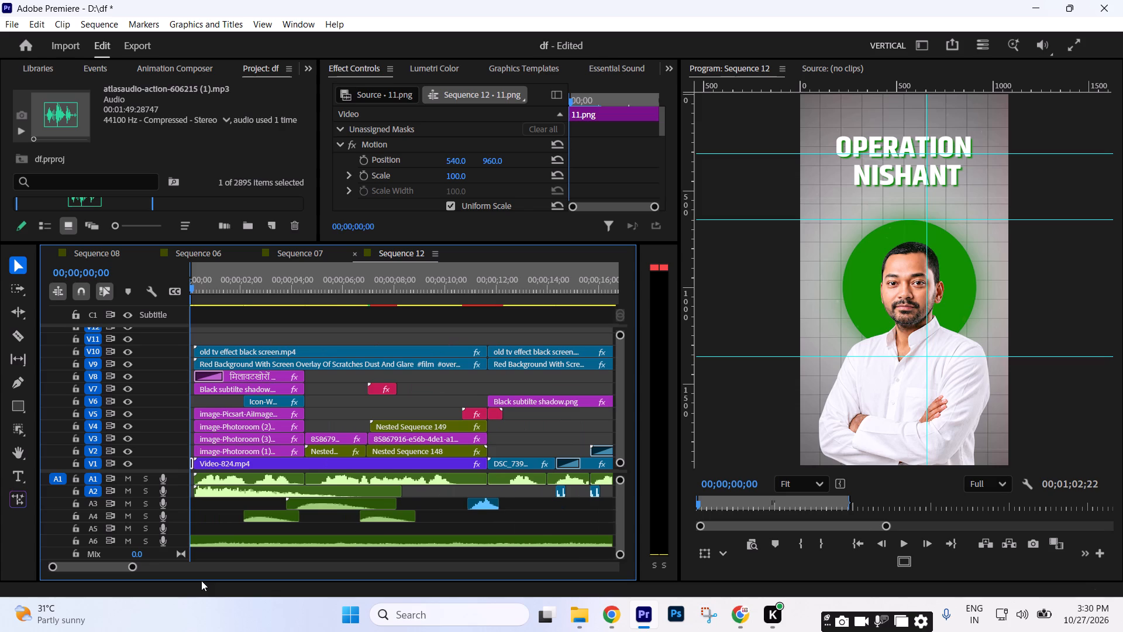
pyautogui.write('---')
pyautogui.press('=')
pyautogui.write('======---')
pyautogui.press('-')
pyautogui.press('-')
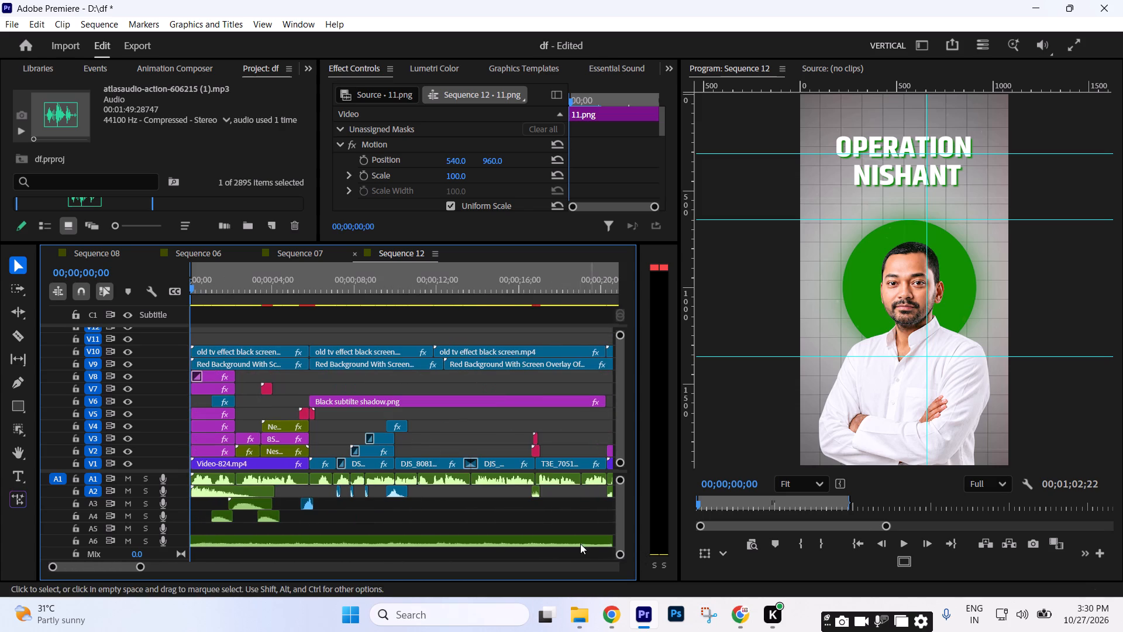
pyautogui.moveTo(153, 471); pyautogui.dragTo(156, 460)
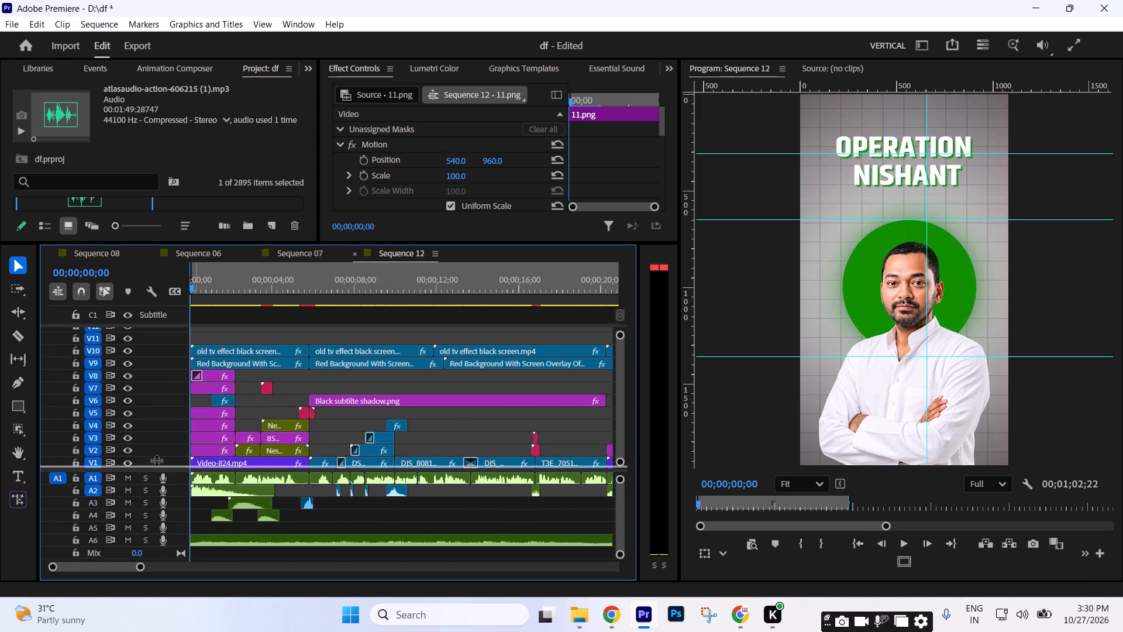
pyautogui.moveTo(156, 460); pyautogui.dragTo(156, 457)
# Play the edit from the sequence start through the KFC logo section to review the picture and audio balance.
pyautogui.press('space')
pyautogui.moveTo(137, 568); pyautogui.dragTo(177, 568)
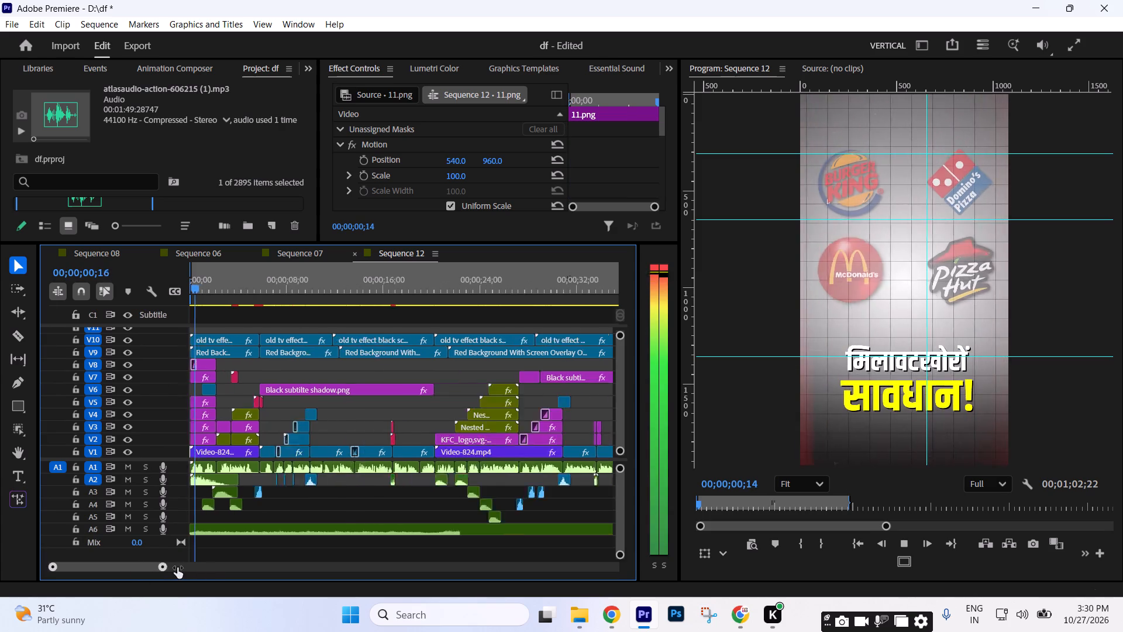
pyautogui.moveTo(177, 568); pyautogui.dragTo(236, 568)
pyautogui.press('space')
pyautogui.press('space')
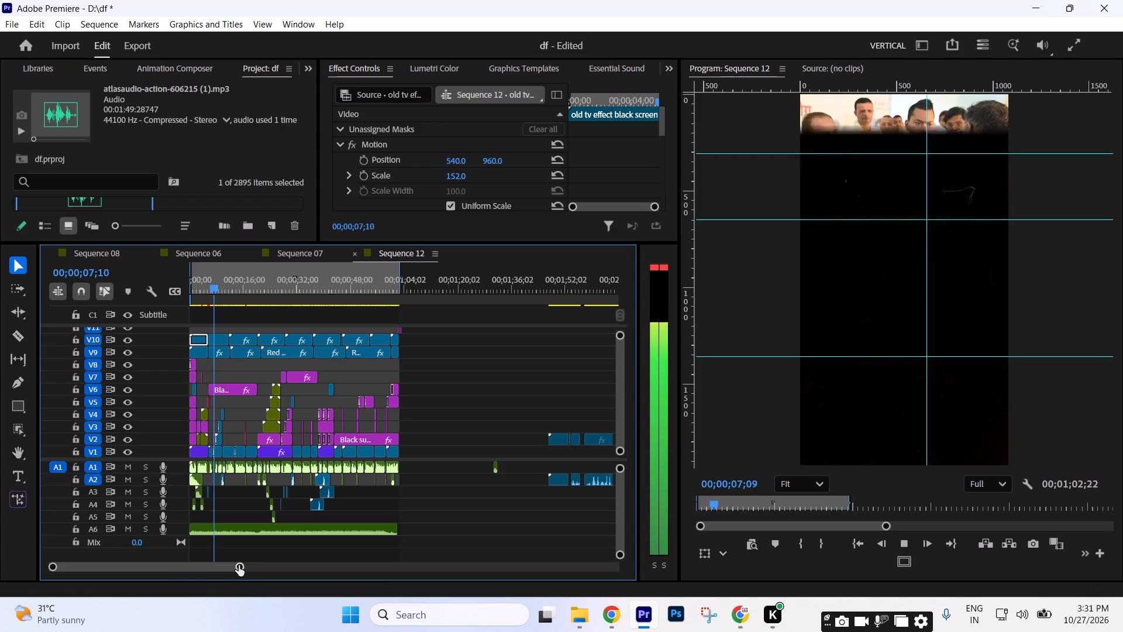
pyautogui.moveTo(239, 565); pyautogui.dragTo(158, 565)
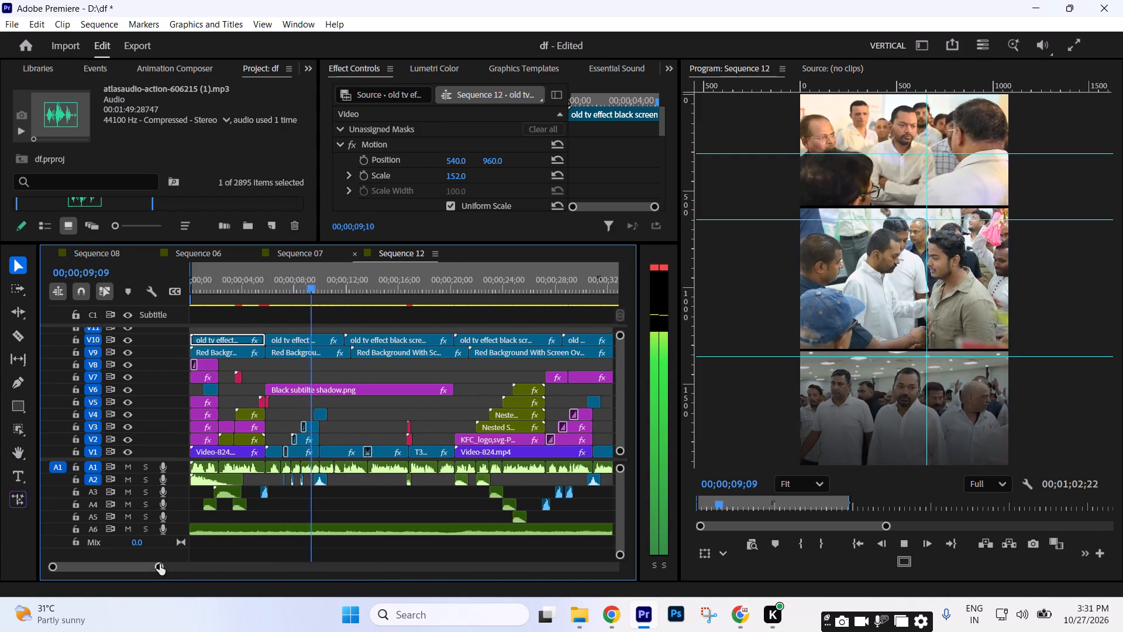
pyautogui.moveTo(160, 564); pyautogui.dragTo(234, 564)
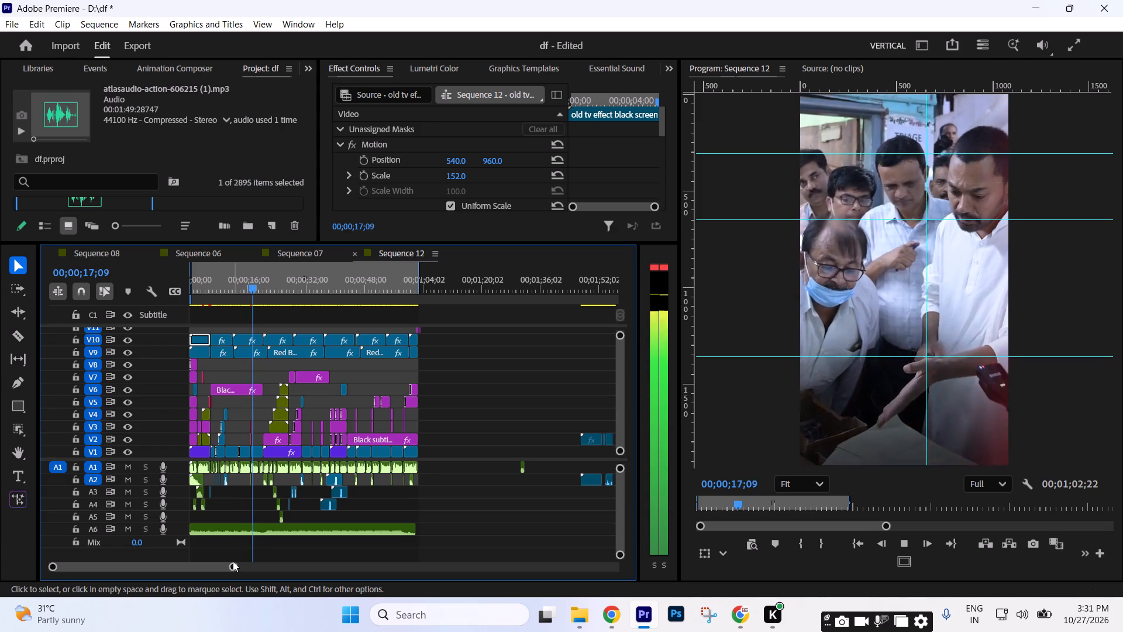
pyautogui.moveTo(233, 564); pyautogui.dragTo(199, 566)
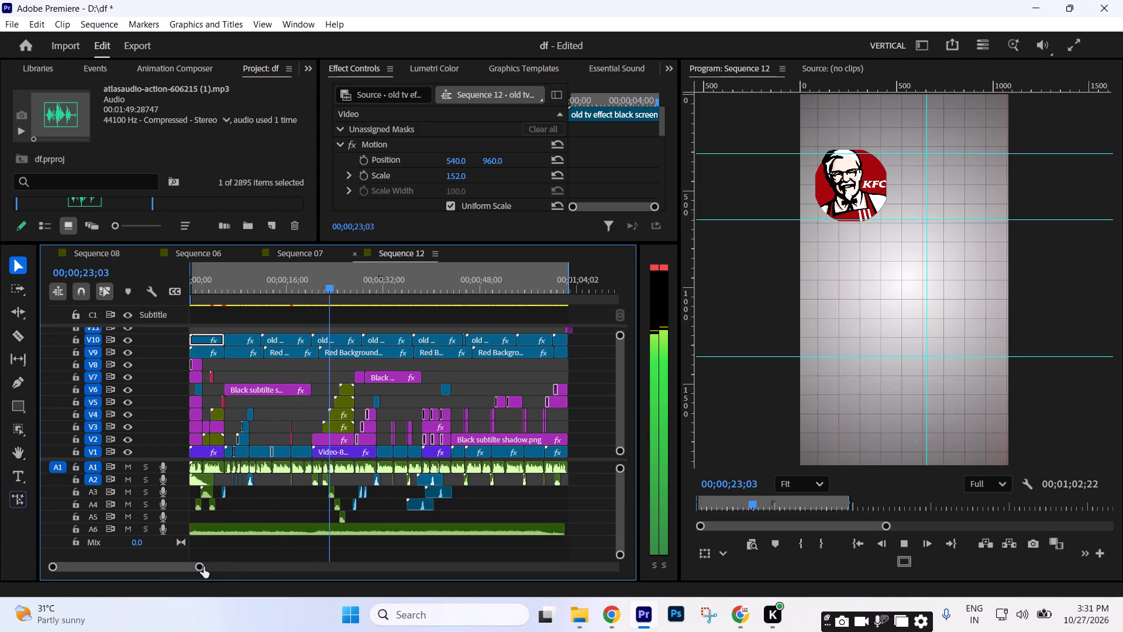
pyautogui.moveTo(199, 567); pyautogui.dragTo(215, 569)
pyautogui.press('space')
# Resume playback from 00;00;28;26 and review the rest of the edit through the closing "ऑपरेशन निशांत" caption.
pyautogui.click(367, 280)
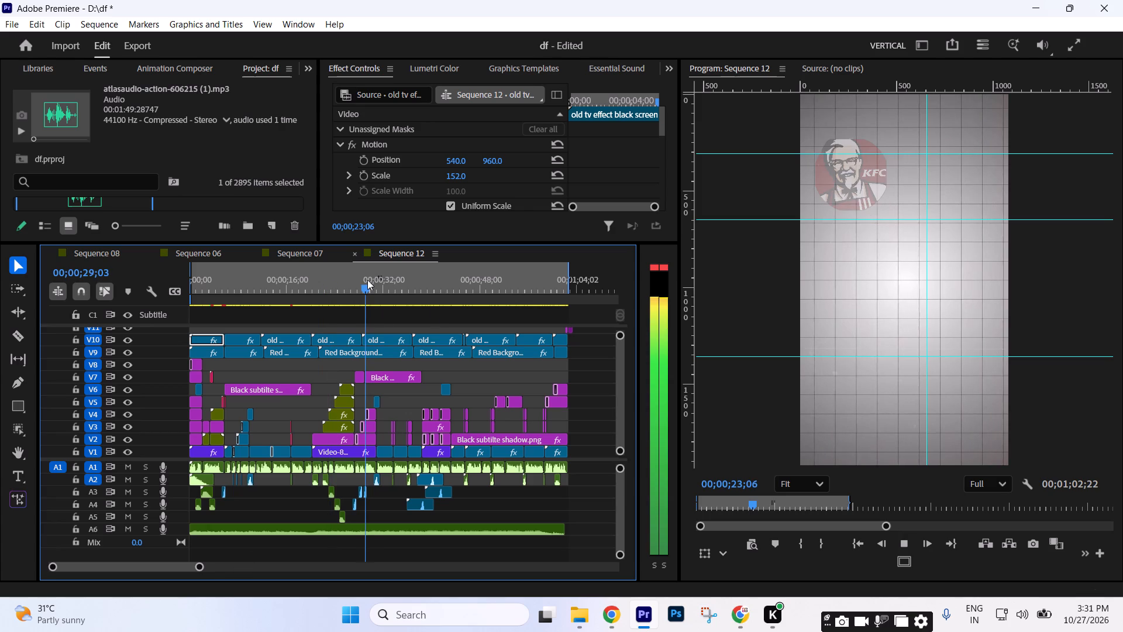
pyautogui.click(412, 284)
pyautogui.click(366, 291)
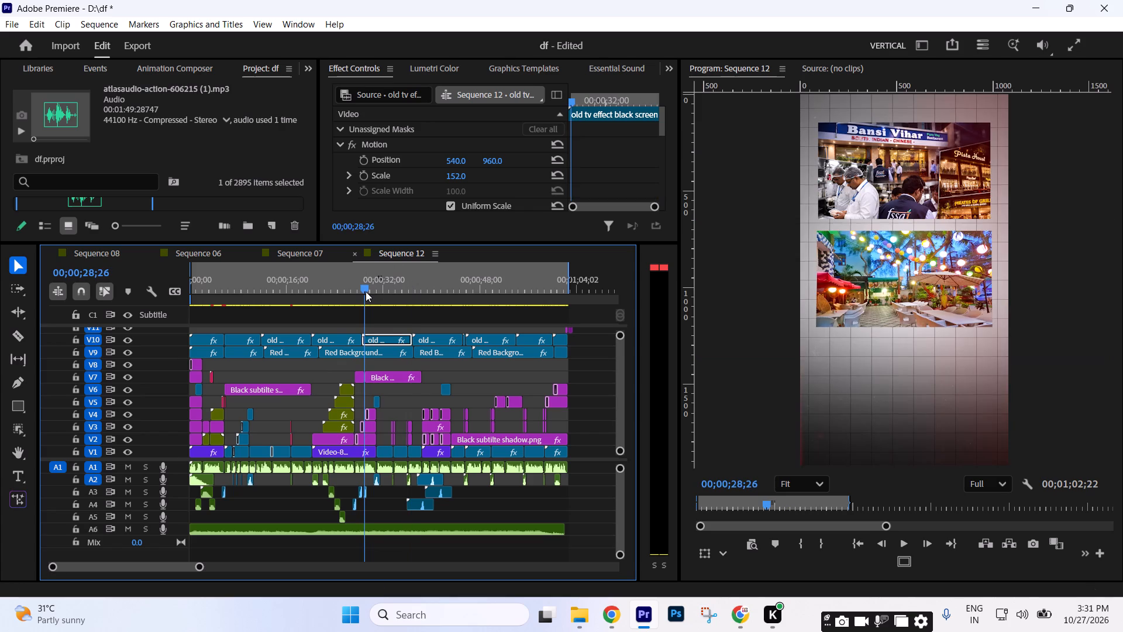
pyautogui.press('space')
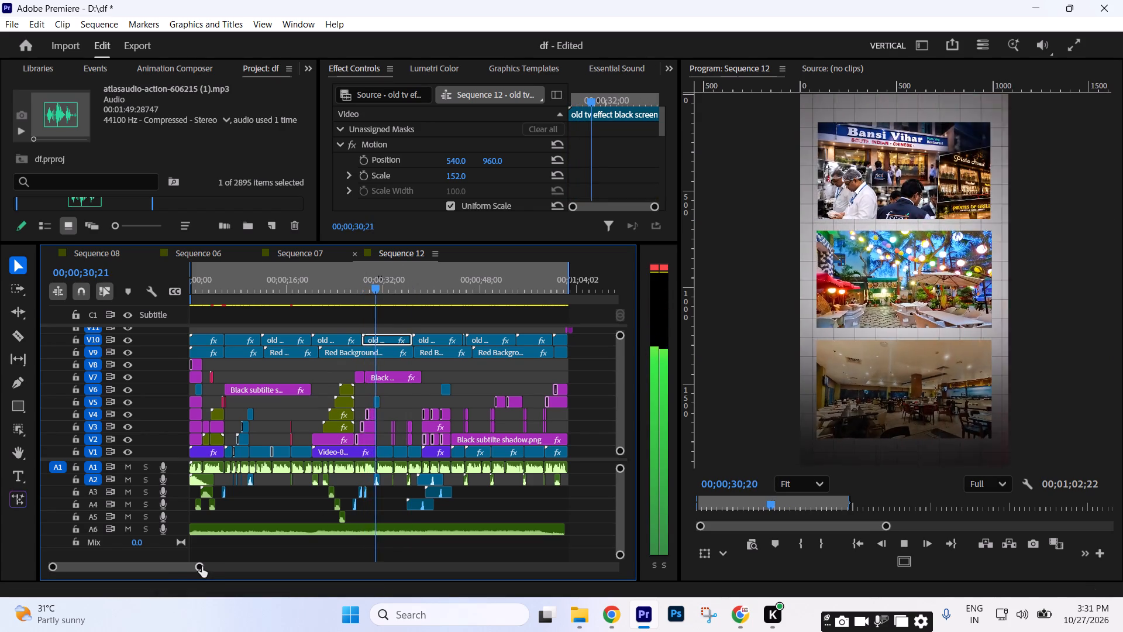
pyautogui.moveTo(202, 566); pyautogui.dragTo(226, 561)
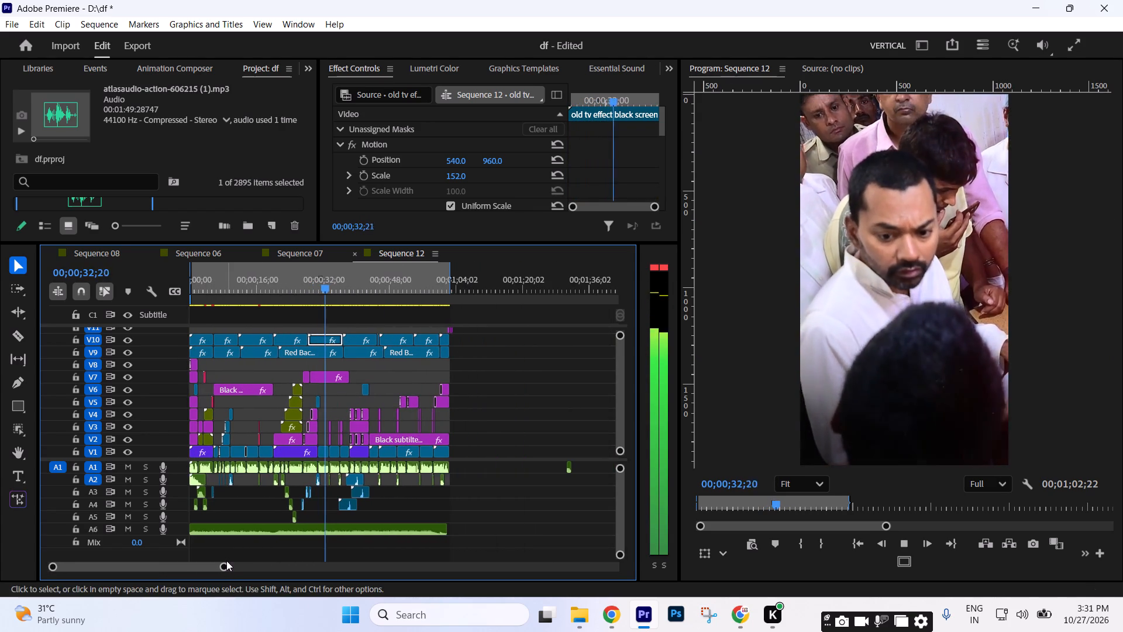
pyautogui.moveTo(223, 568); pyautogui.dragTo(185, 566)
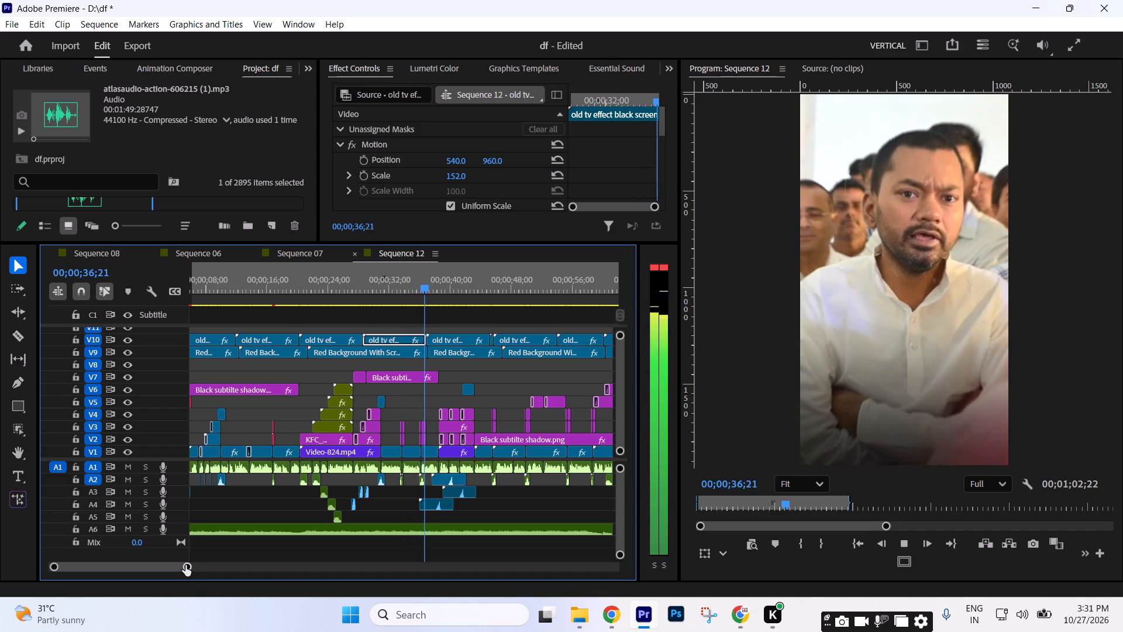
pyautogui.moveTo(185, 568); pyautogui.dragTo(178, 572)
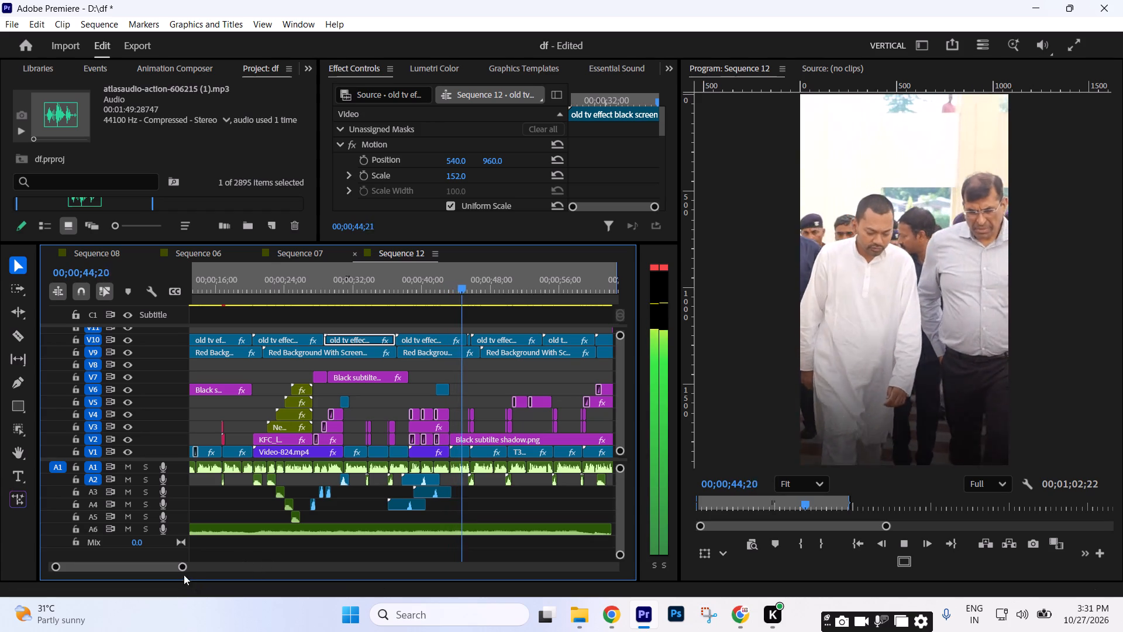
pyautogui.moveTo(181, 568); pyautogui.dragTo(169, 567)
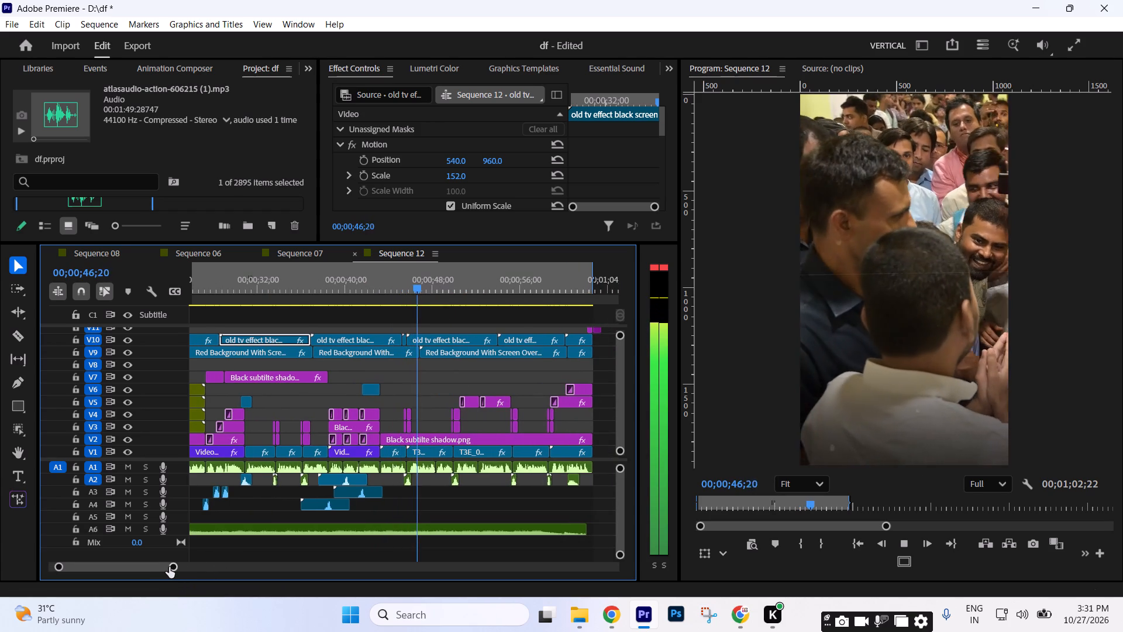
pyautogui.moveTo(174, 564); pyautogui.dragTo(309, 562)
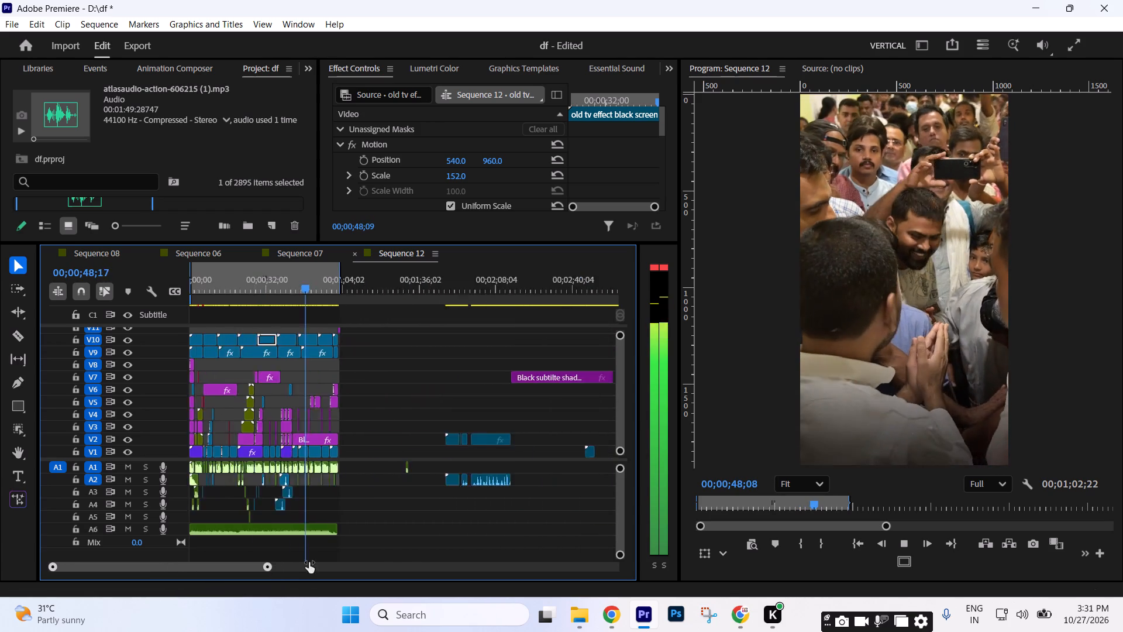
pyautogui.moveTo(309, 562); pyautogui.dragTo(198, 549)
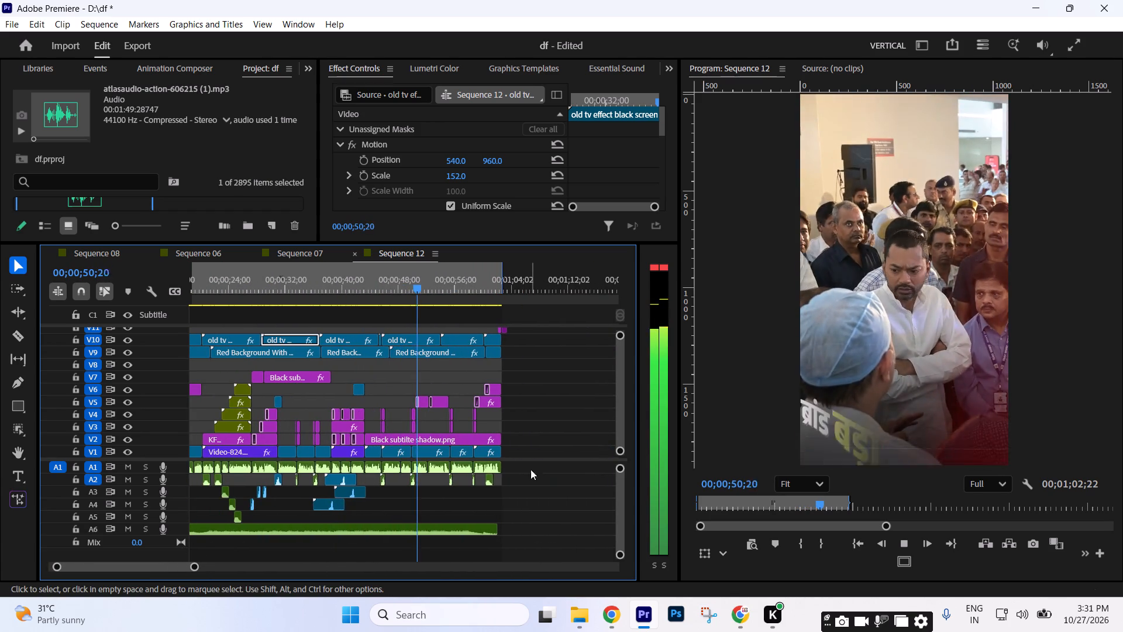
pyautogui.click(559, 437)
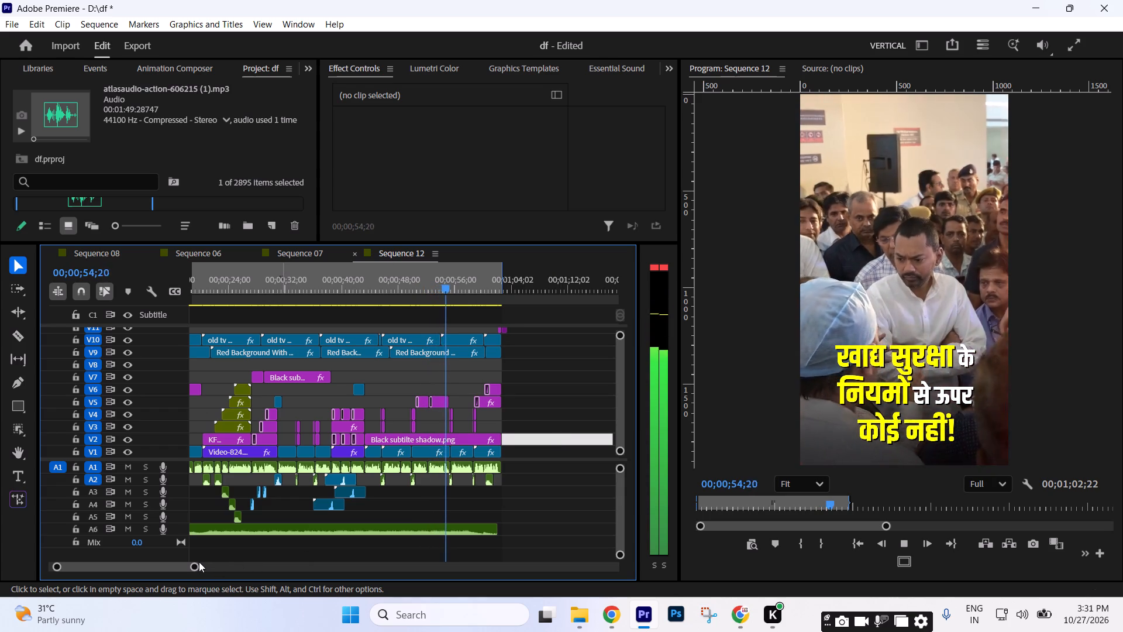
pyautogui.moveTo(194, 564); pyautogui.dragTo(155, 563)
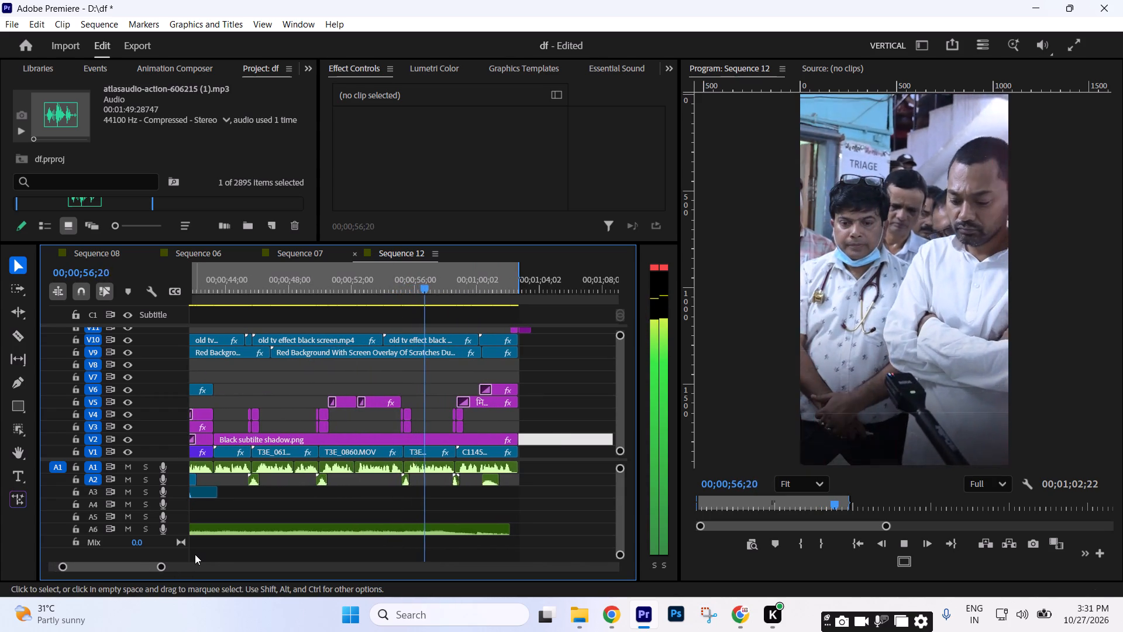
pyautogui.moveTo(161, 568); pyautogui.dragTo(150, 569)
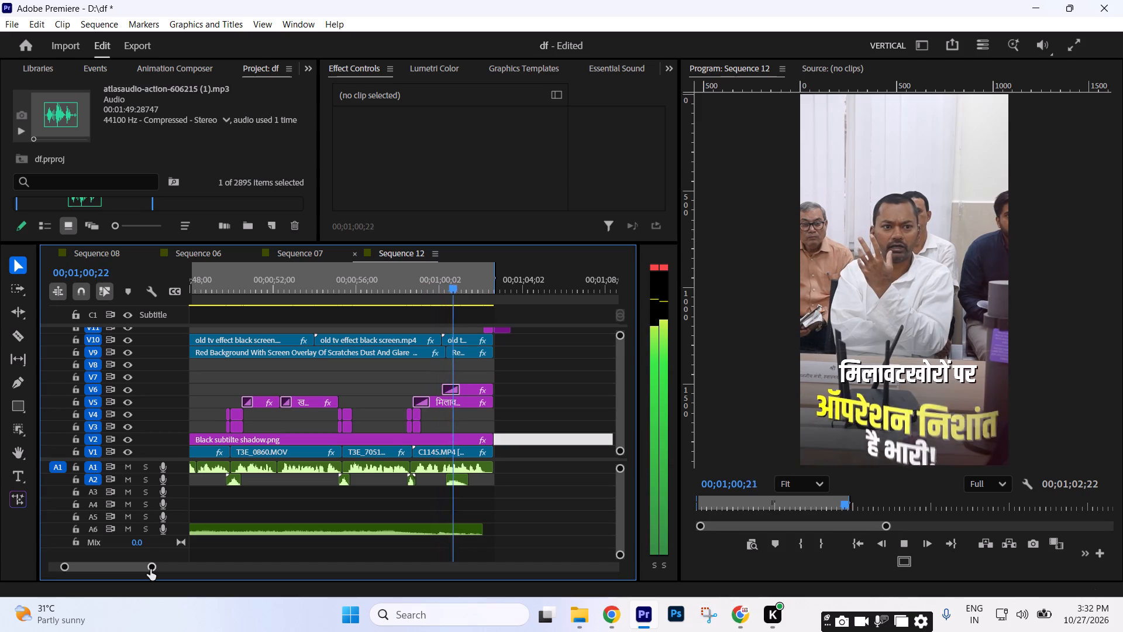
pyautogui.press('space')
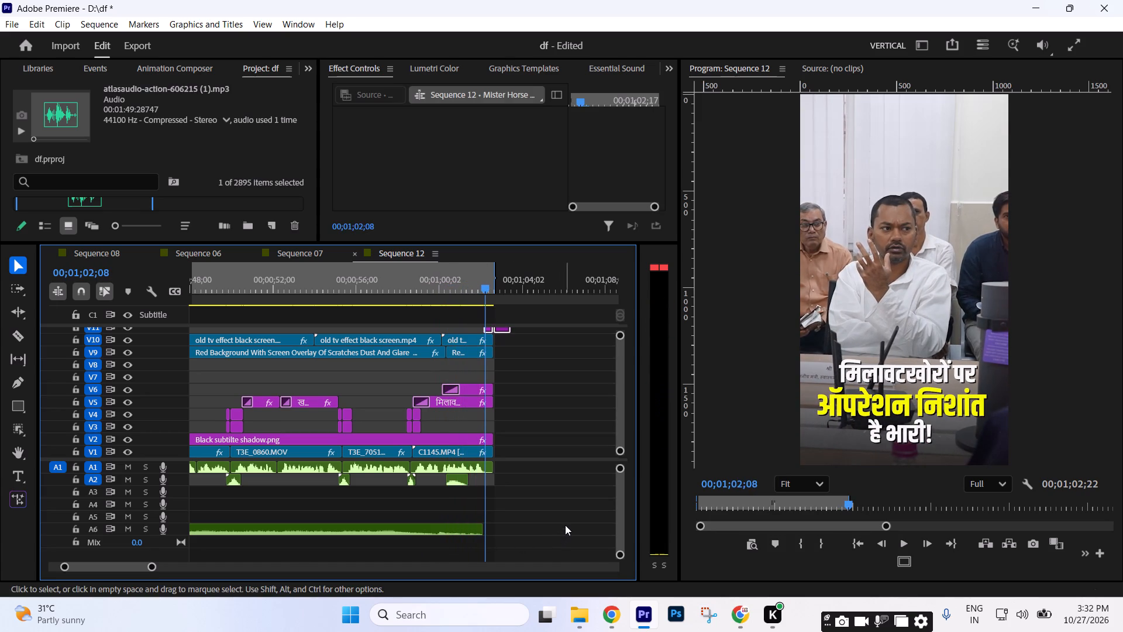
# Enlarge the audio tracks, move the A6 background music clip about 4 seconds later, and play the closing section.
pyautogui.click(565, 524)
pyautogui.moveTo(153, 569); pyautogui.dragTo(181, 569)
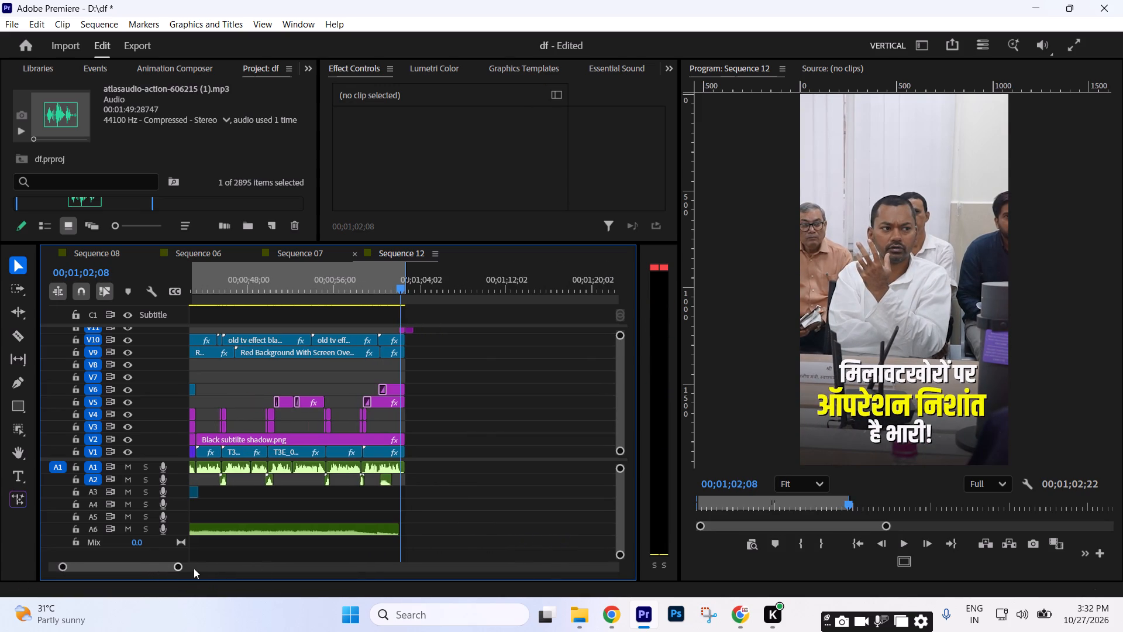
pyautogui.moveTo(617, 553); pyautogui.dragTo(617, 547)
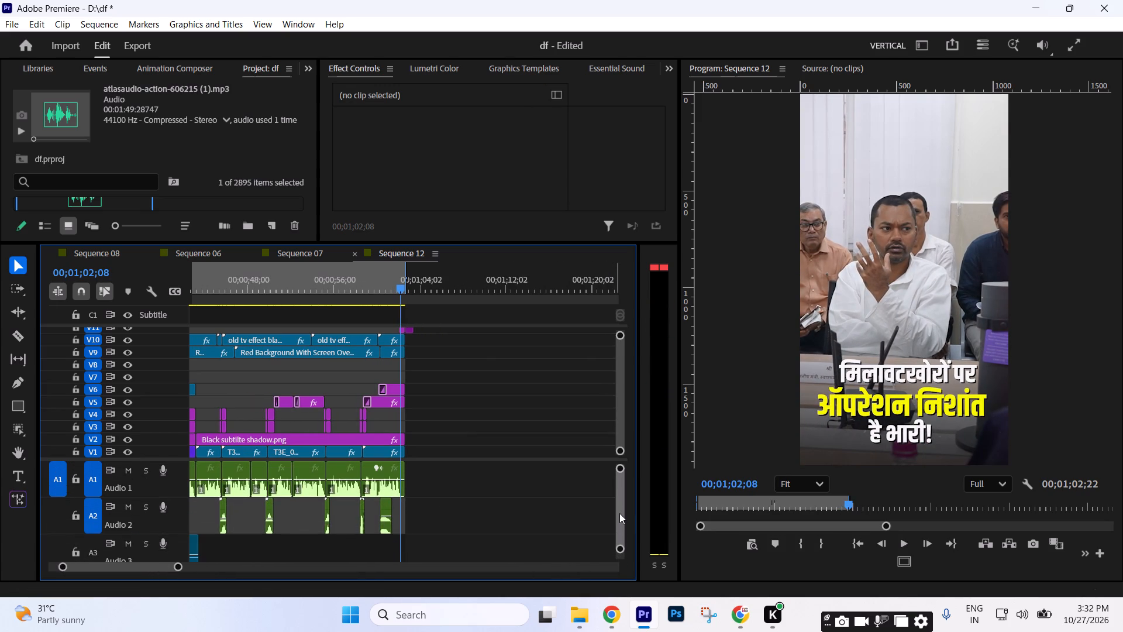
pyautogui.click(619, 513)
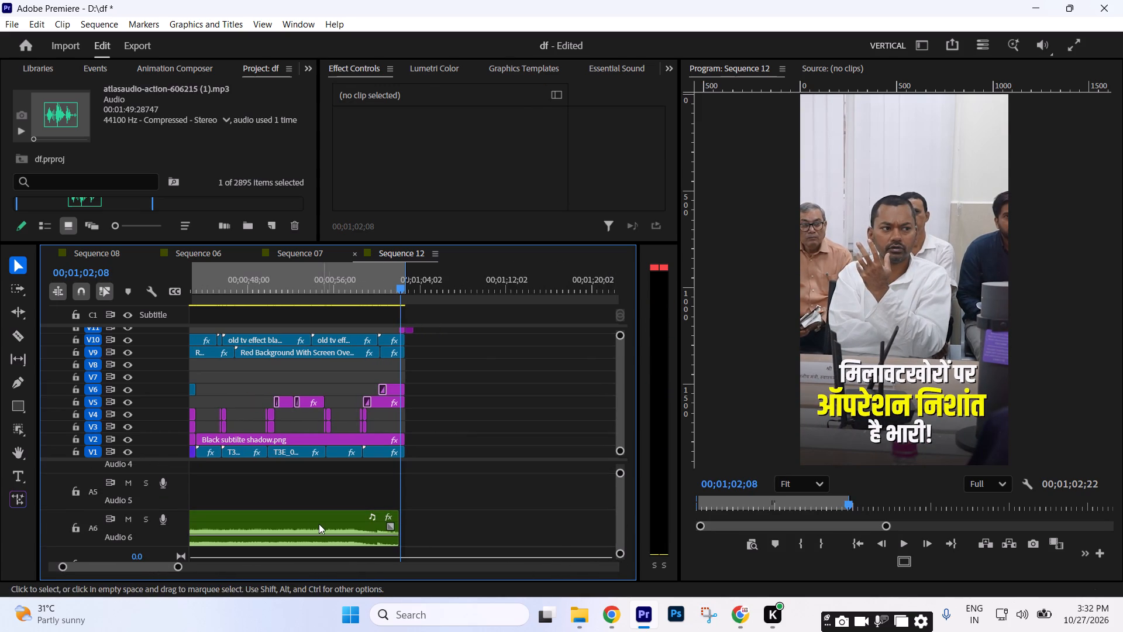
pyautogui.click(314, 523)
pyautogui.moveTo(280, 517); pyautogui.dragTo(342, 518)
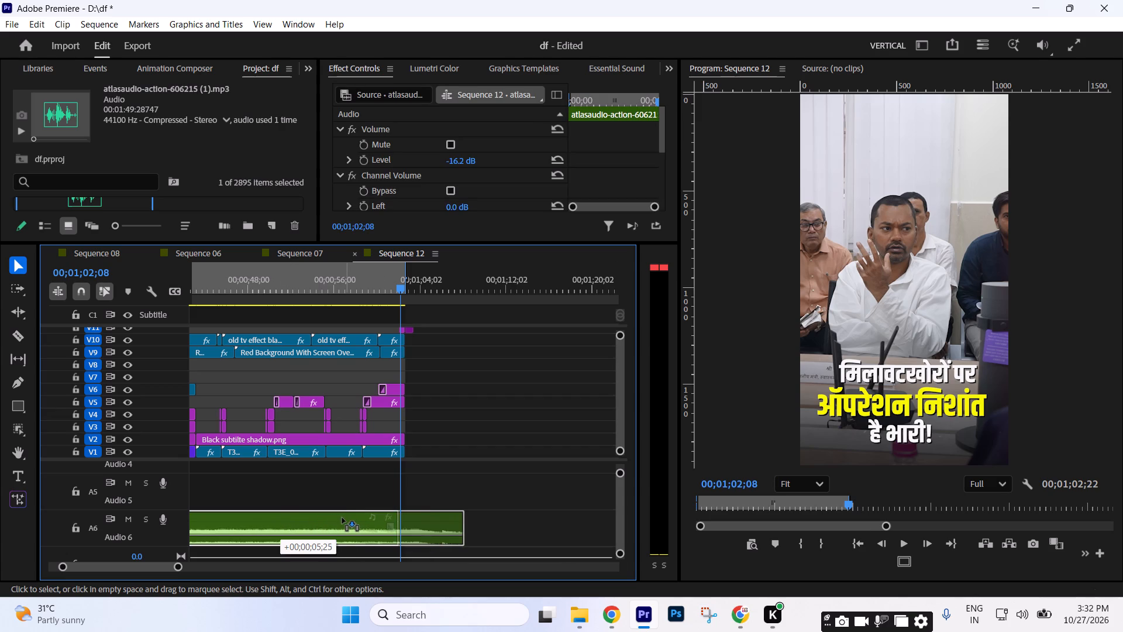
pyautogui.moveTo(342, 518); pyautogui.dragTo(331, 518)
pyautogui.click(351, 278)
pyautogui.press('space')
pyautogui.click(497, 408)
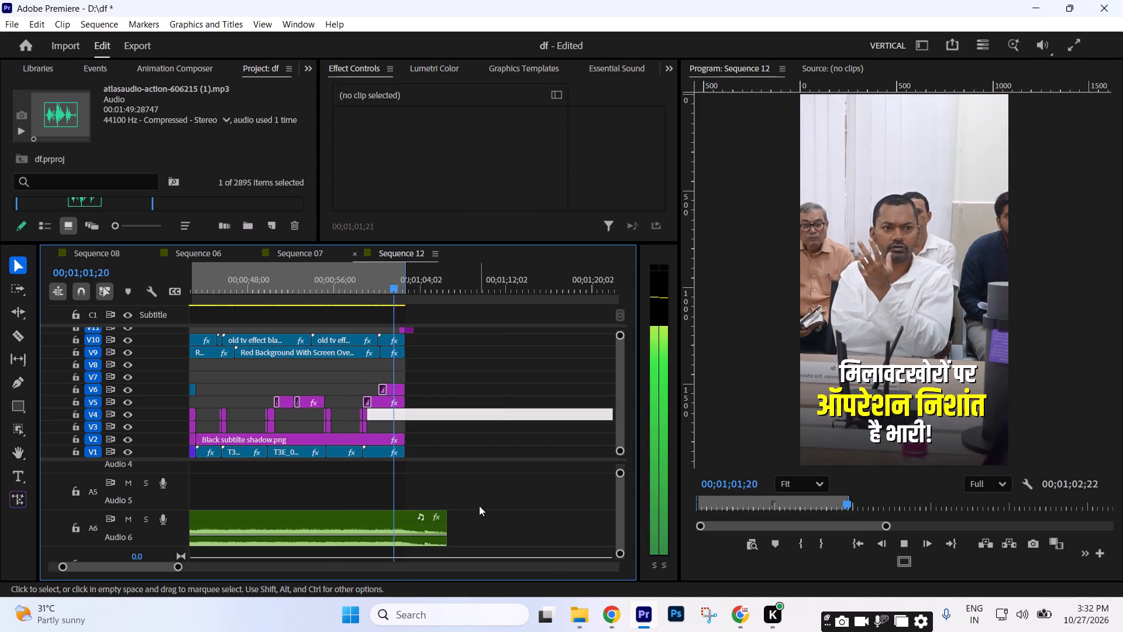
pyautogui.press('space')
# Shift the A6 music clip about 1 second earlier and play from 00;00;56;12 to check the ending.
pyautogui.moveTo(391, 518); pyautogui.dragTo(380, 518)
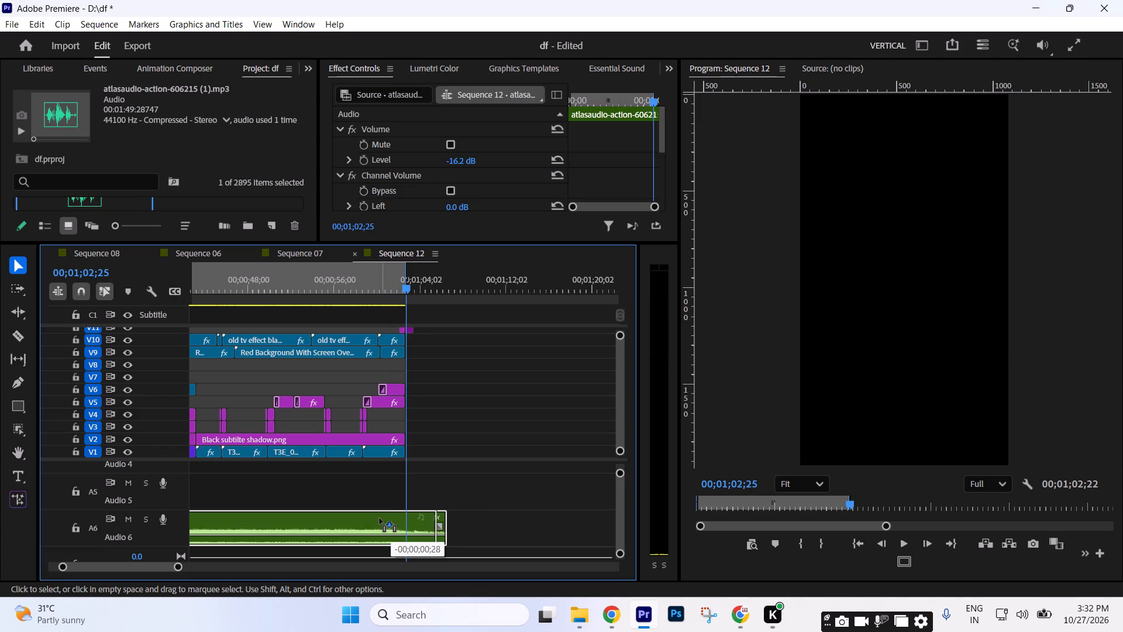
pyautogui.moveTo(380, 518); pyautogui.dragTo(375, 519)
pyautogui.click(339, 286)
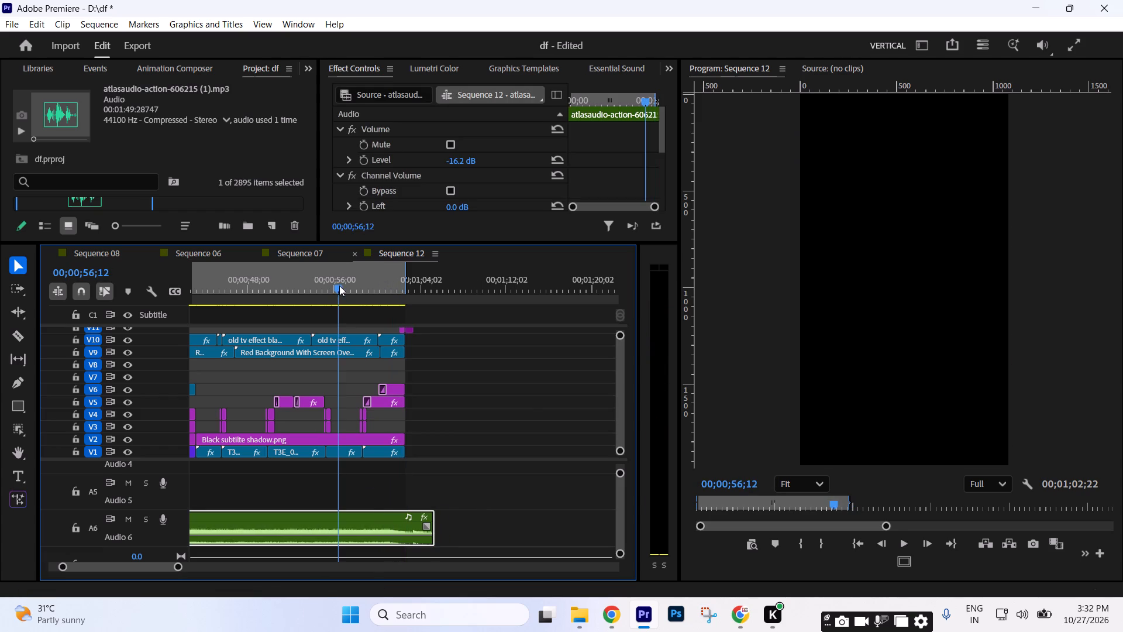
pyautogui.press('space')
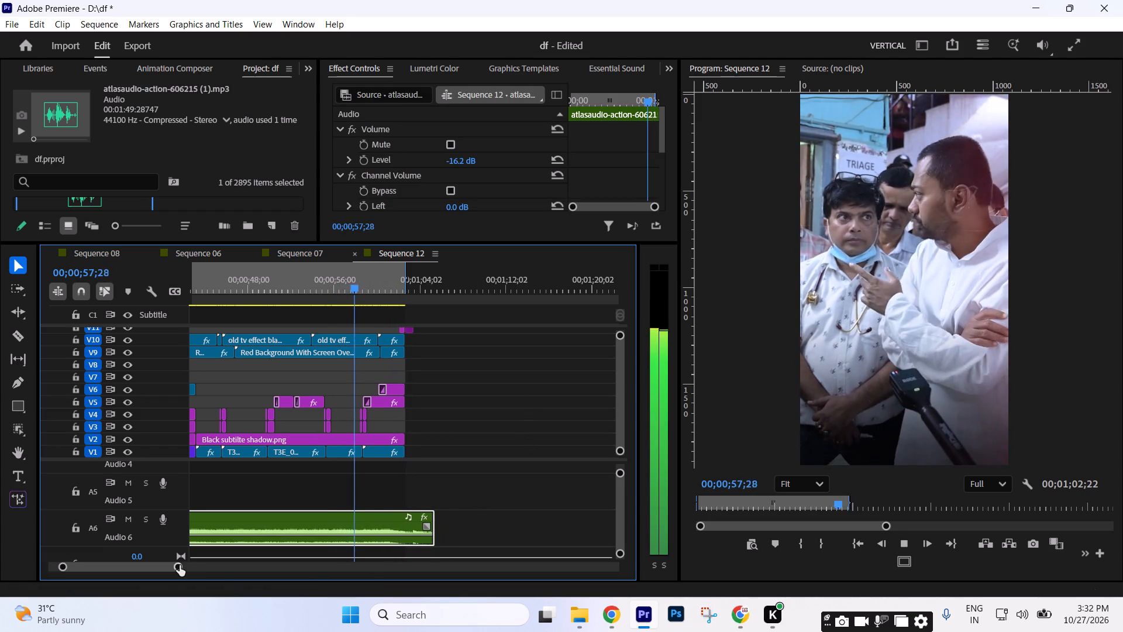
pyautogui.click(180, 565)
pyautogui.click(533, 455)
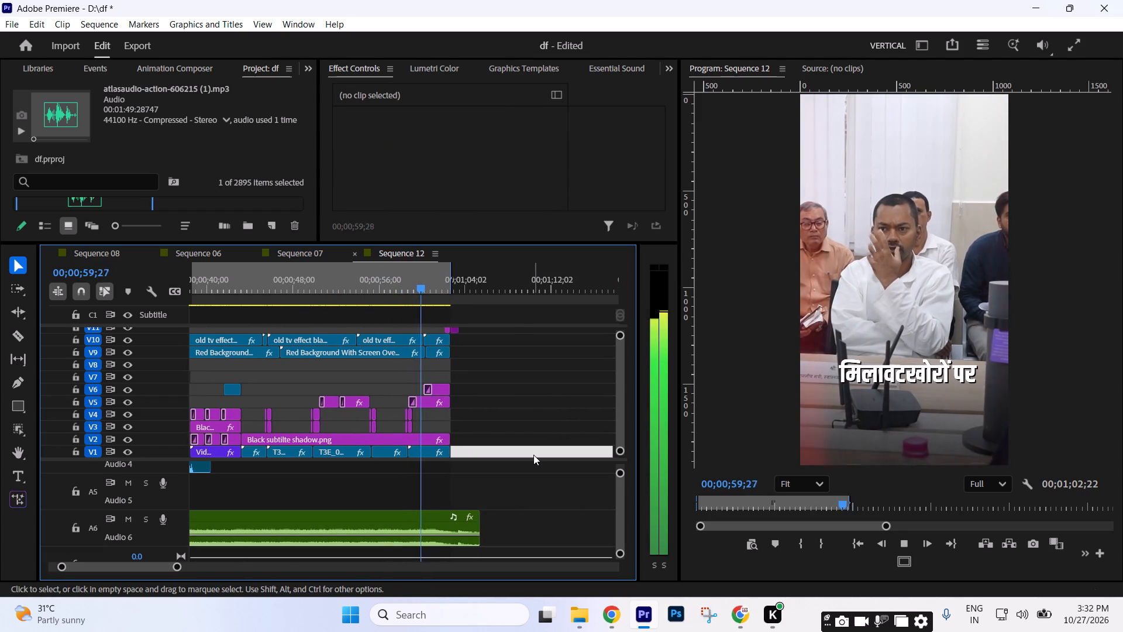
pyautogui.click(533, 455)
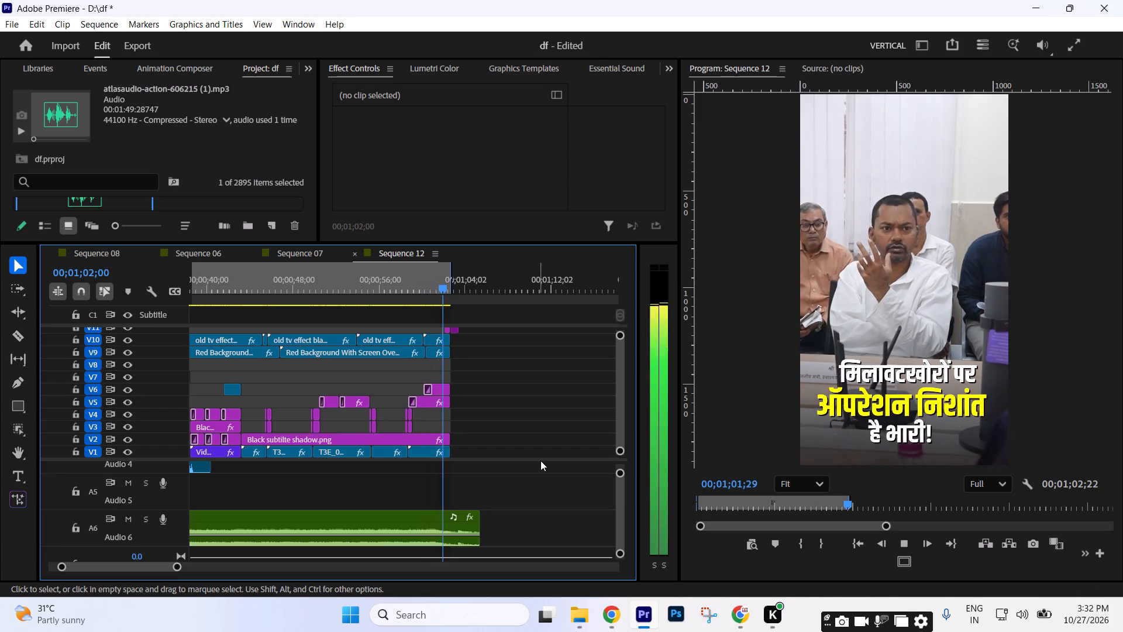
pyautogui.press('space')
# Nudge the A6 music clip about 1 second earlier again and replay the ending from about 00;00;57;22.
pyautogui.moveTo(426, 514); pyautogui.dragTo(418, 515)
pyautogui.click(396, 297)
pyautogui.press('space')
pyautogui.click(532, 424)
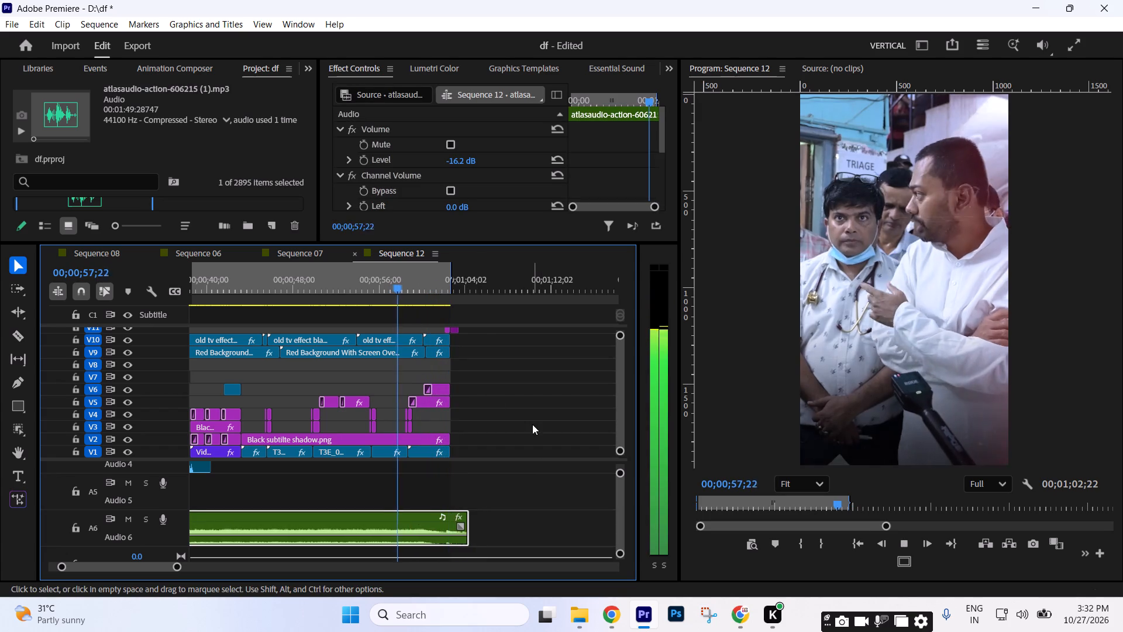
pyautogui.moveTo(179, 566); pyautogui.dragTo(168, 566)
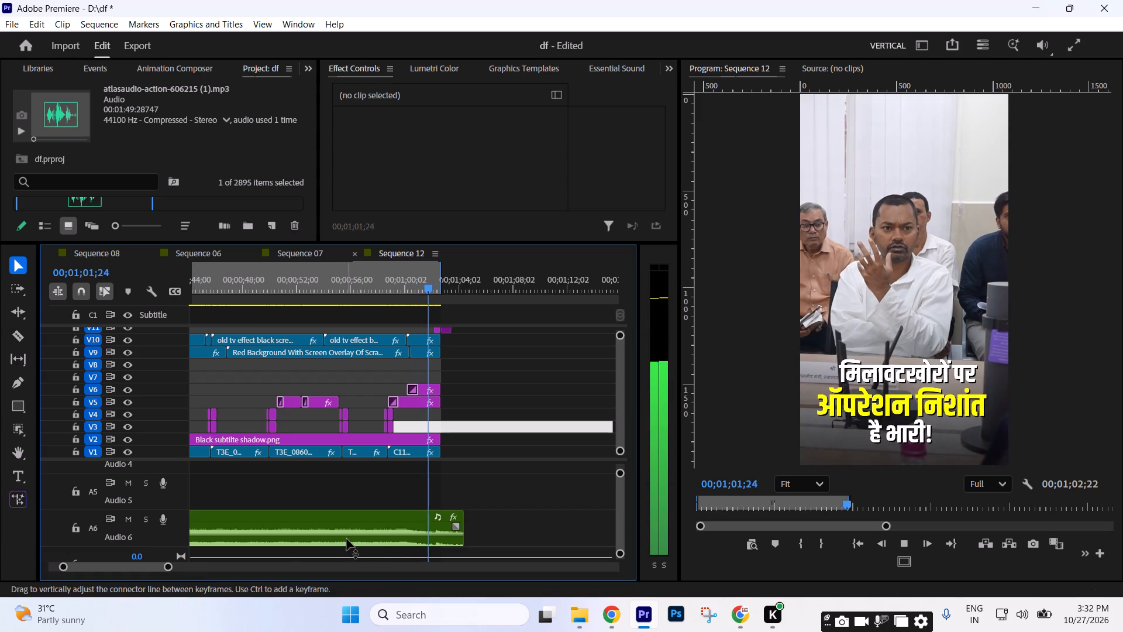
pyautogui.press('space')
pyautogui.press('space')
pyautogui.press('space')
# Move the A6 music clip about 1 second later, ending near 00;01;05;15, and play the ending briefly.
pyautogui.moveTo(366, 516); pyautogui.dragTo(380, 516)
pyautogui.press('space')
pyautogui.press('space')
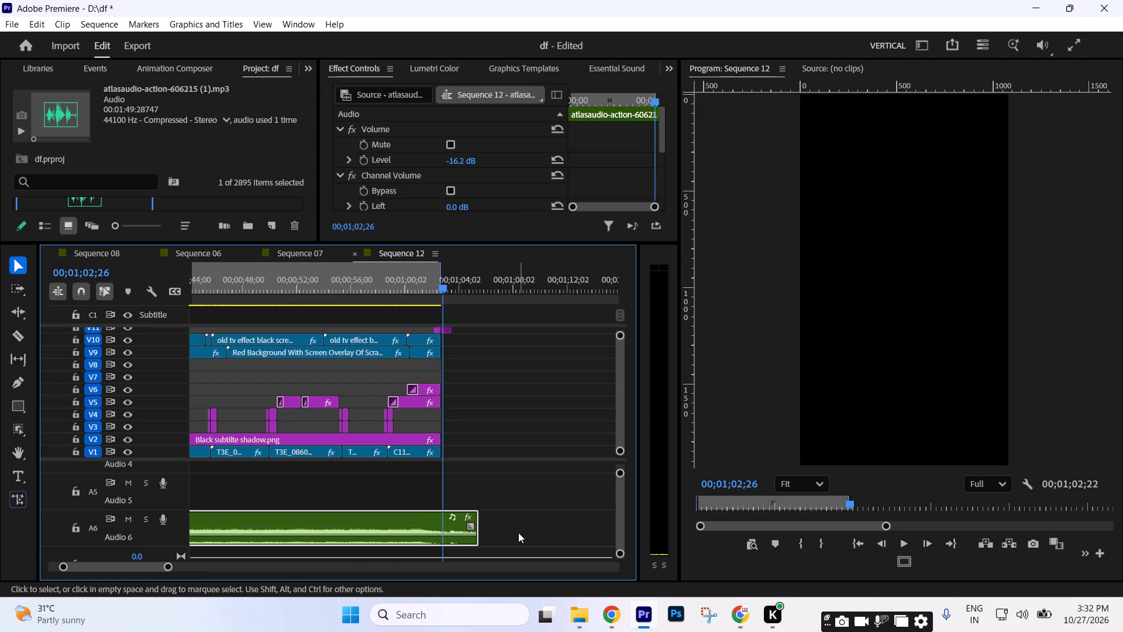
pyautogui.press('space')
pyautogui.press('space')
# Mark the sequence's out point at the end of the picture, 00;01;02;21.
pyautogui.press('Up')
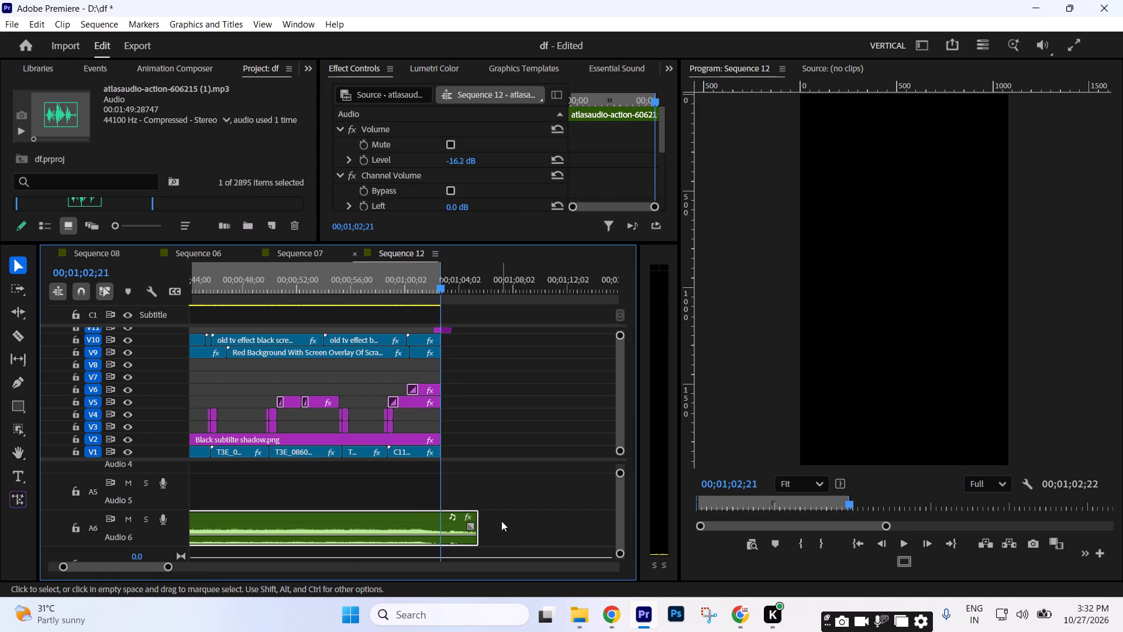
pyautogui.write('o-')
# Extend the start of the A6 music clip back to 00;00;00;00 and play the opening.
pyautogui.press('Home')
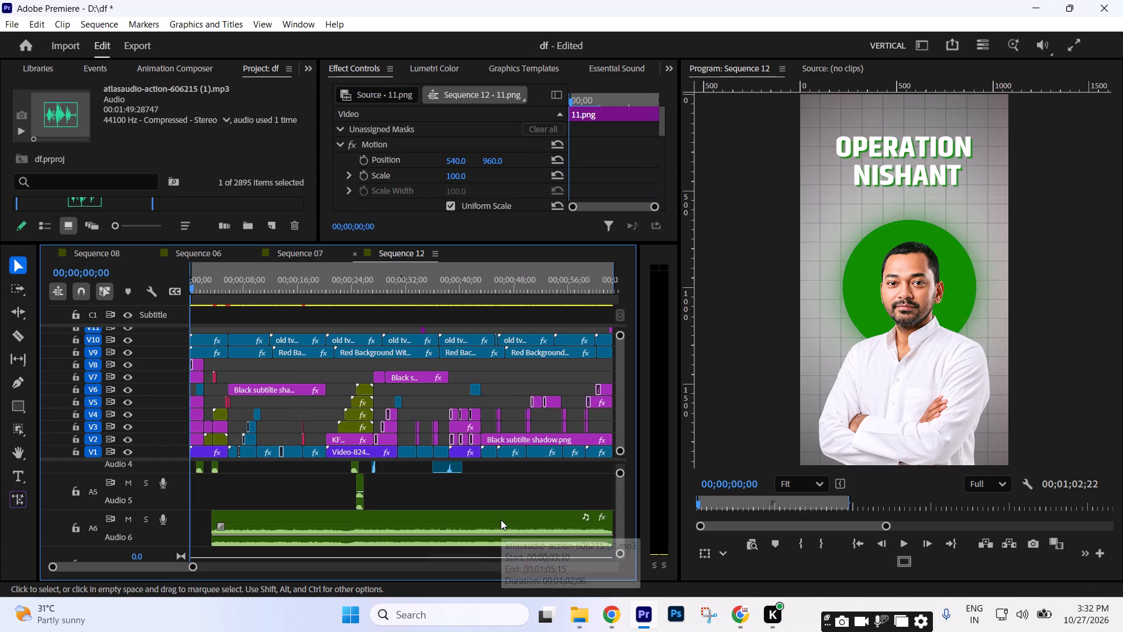
pyautogui.moveTo(211, 527); pyautogui.dragTo(178, 527)
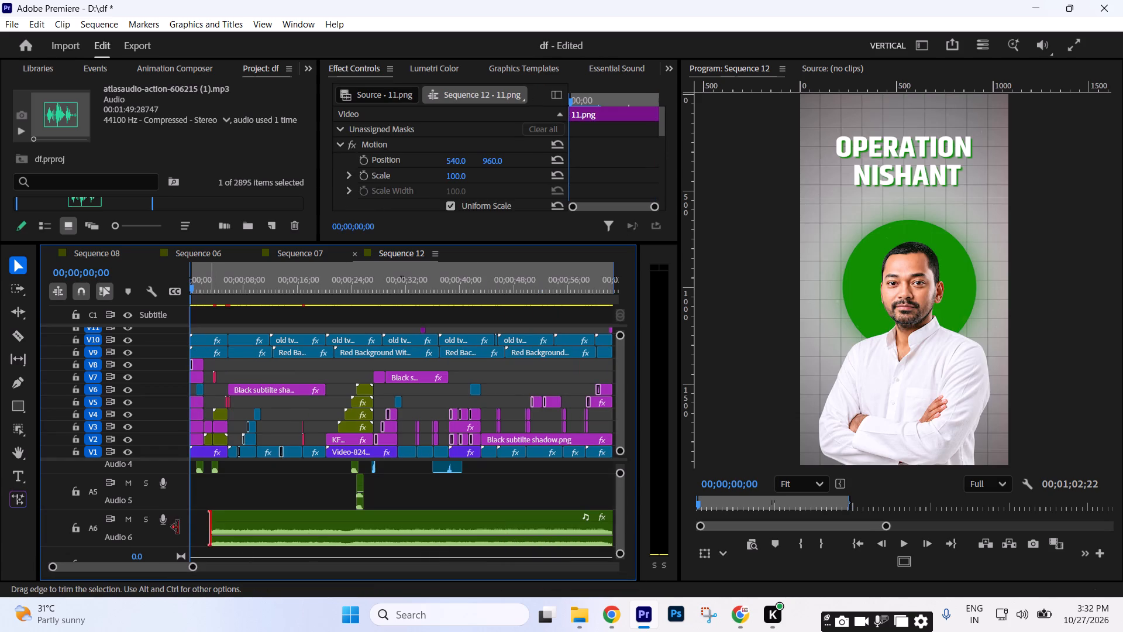
pyautogui.moveTo(178, 527); pyautogui.dragTo(163, 527)
pyautogui.moveTo(192, 566); pyautogui.dragTo(273, 567)
pyautogui.press('space')
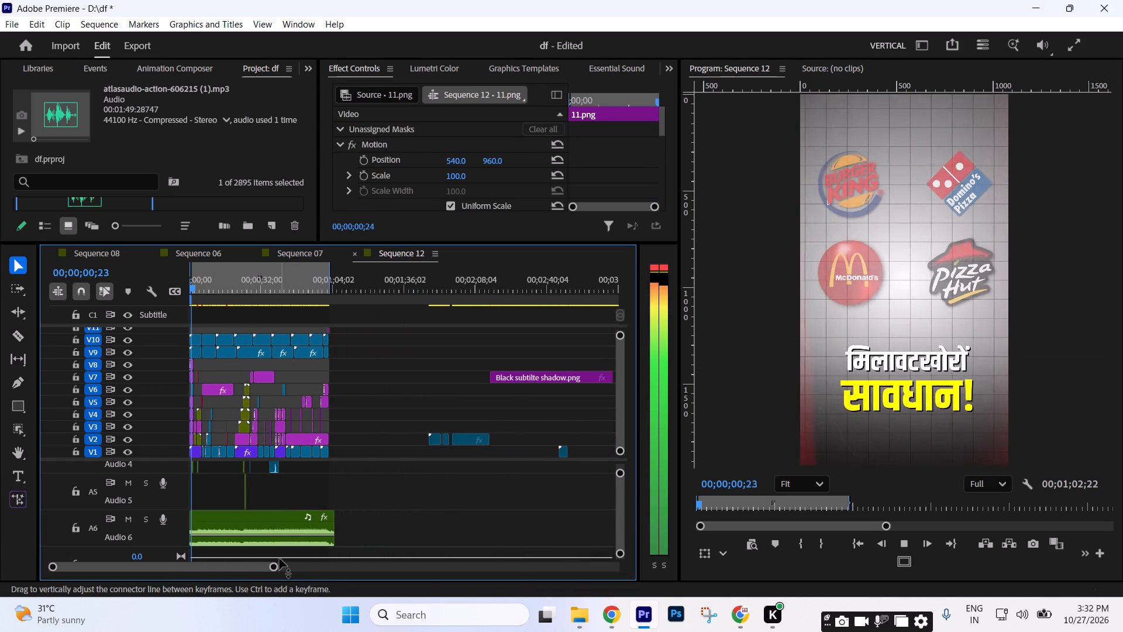
pyautogui.press('space')
# Mark the in point at 00;00;00;00 and the out point at 00;01;02;21, then inspect the cut there closely.
pyautogui.press('Home')
pyautogui.press('i')
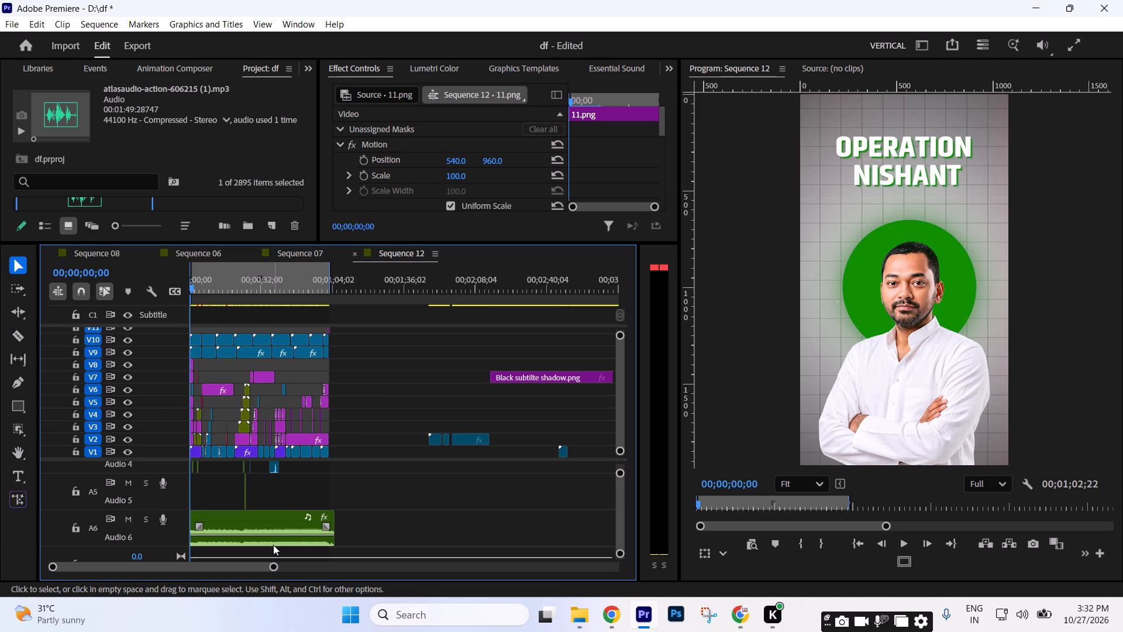
pyautogui.click(352, 296)
pyautogui.press('Up')
pyautogui.write('====')
pyautogui.press('Up')
pyautogui.press('o')
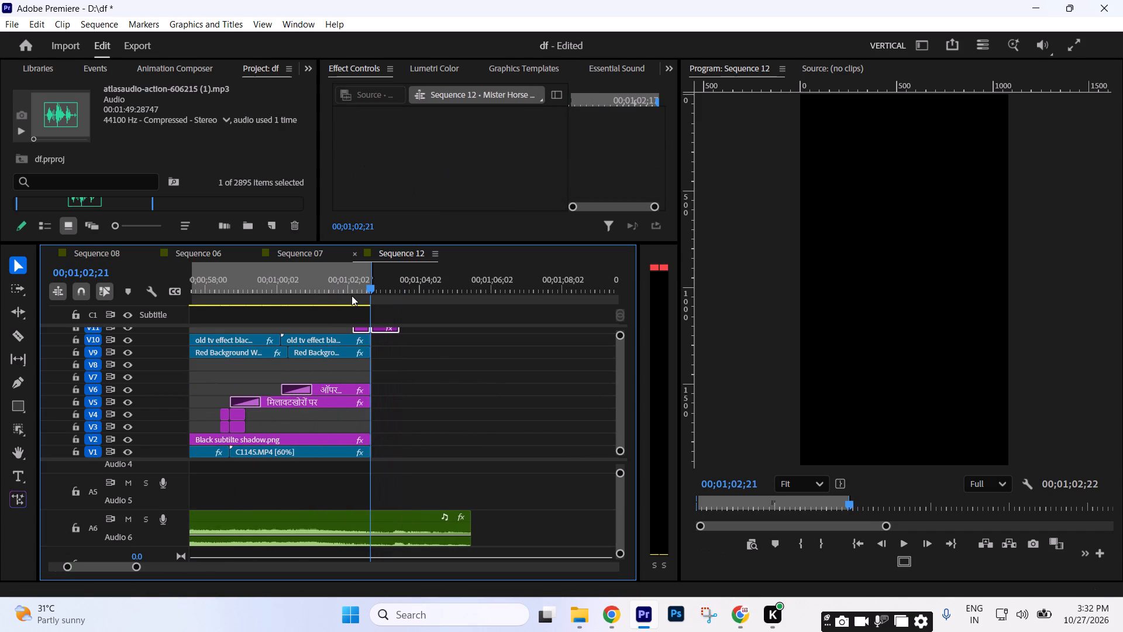
pyautogui.write('===')
pyautogui.write('==')
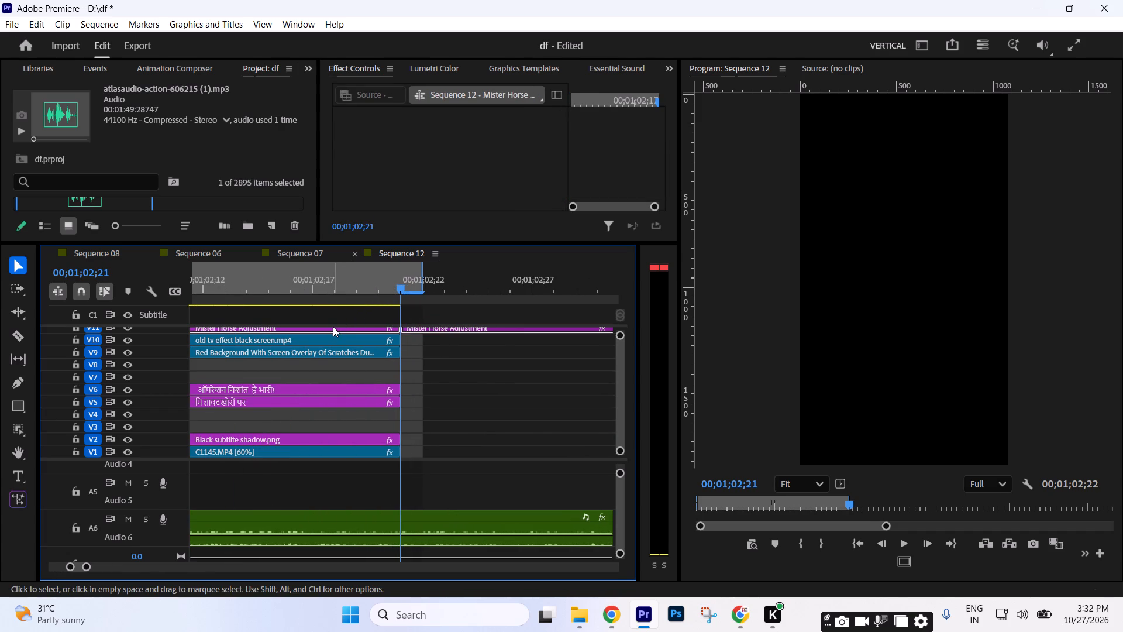
pyautogui.write('---')
pyautogui.write('--')
pyautogui.write('--')
# Scrub the edit from its start to the restaurant image collage near 00;00;30;00, checking the picture.
pyautogui.moveTo(317, 307); pyautogui.dragTo(213, 312)
pyautogui.moveTo(246, 290); pyautogui.dragTo(107, 288)
pyautogui.press('=')
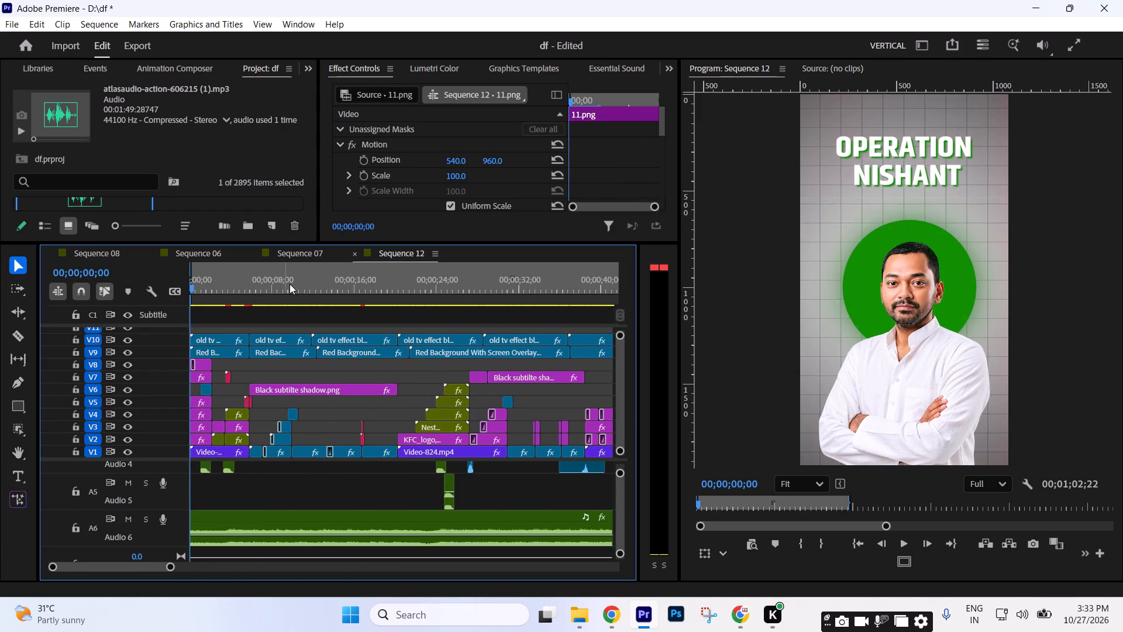
pyautogui.moveTo(201, 296); pyautogui.dragTo(221, 301)
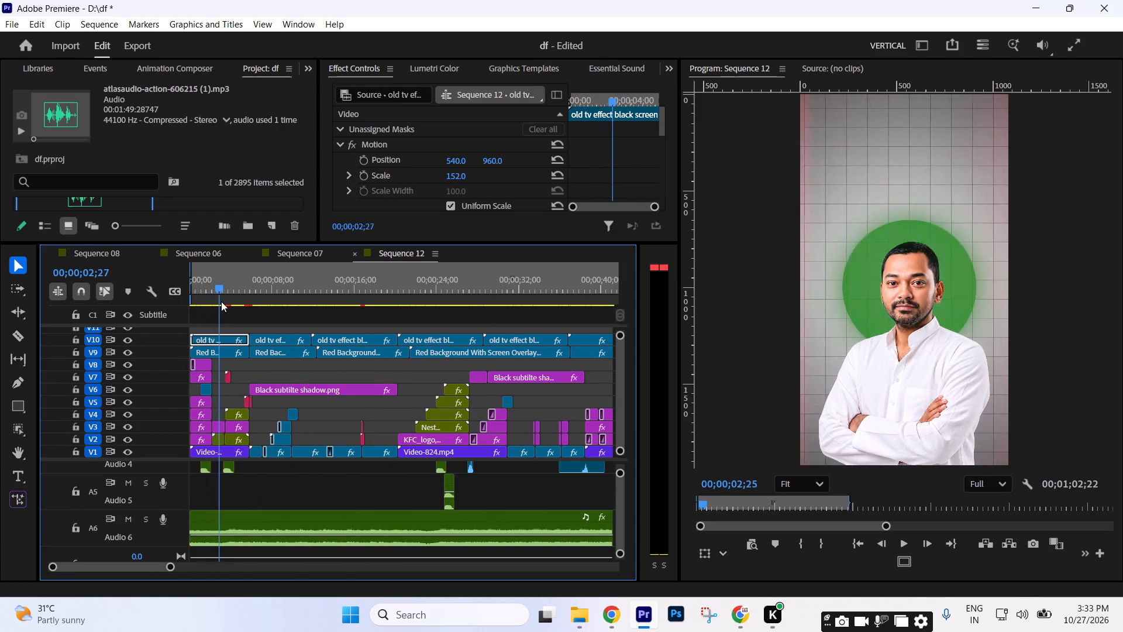
pyautogui.moveTo(221, 301); pyautogui.dragTo(270, 315)
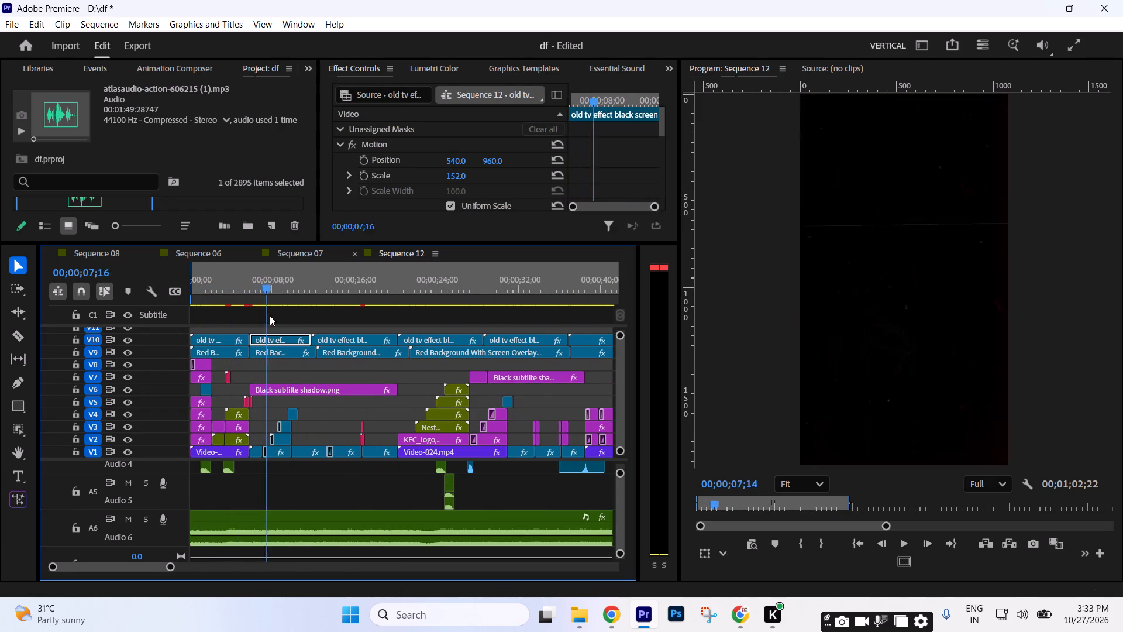
pyautogui.moveTo(270, 315); pyautogui.dragTo(397, 327)
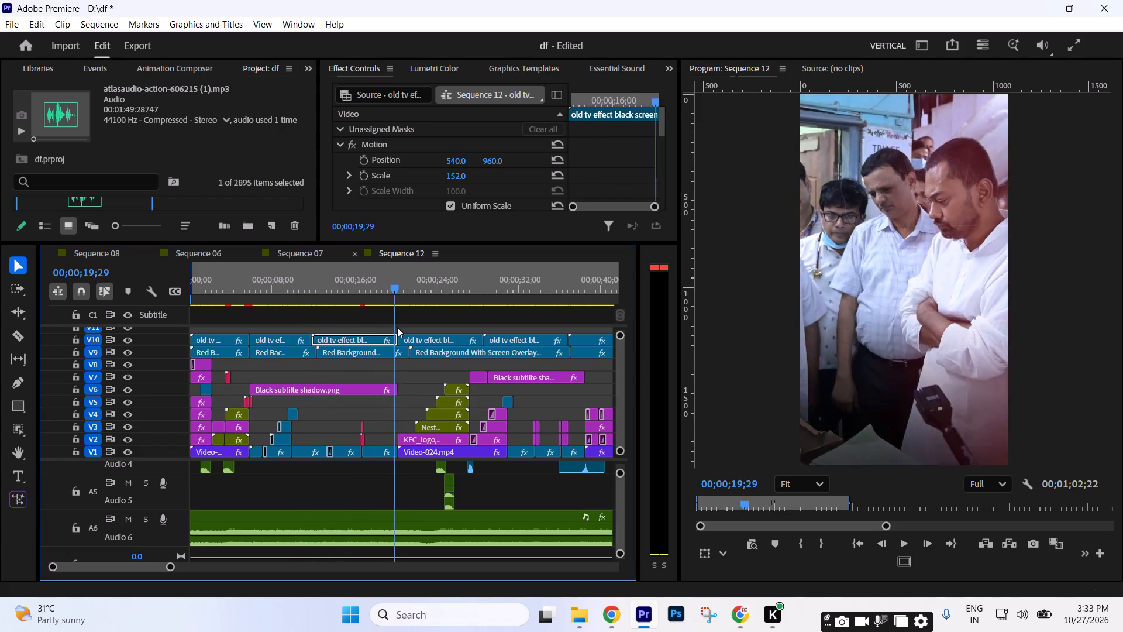
pyautogui.moveTo(397, 327); pyautogui.dragTo(516, 336)
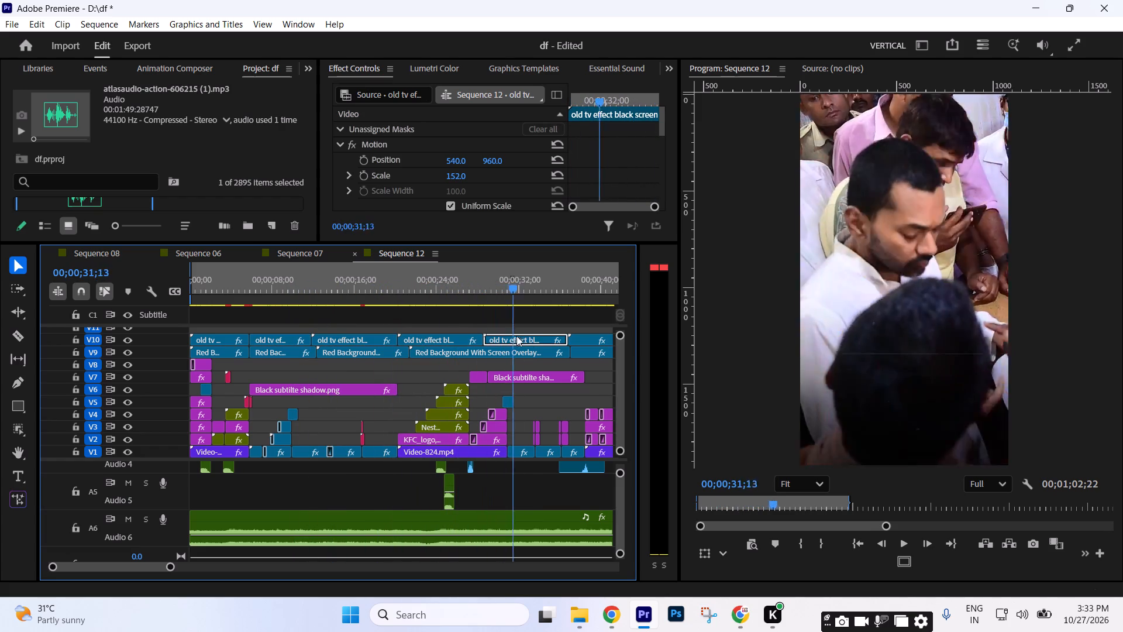
pyautogui.moveTo(516, 336); pyautogui.dragTo(500, 336)
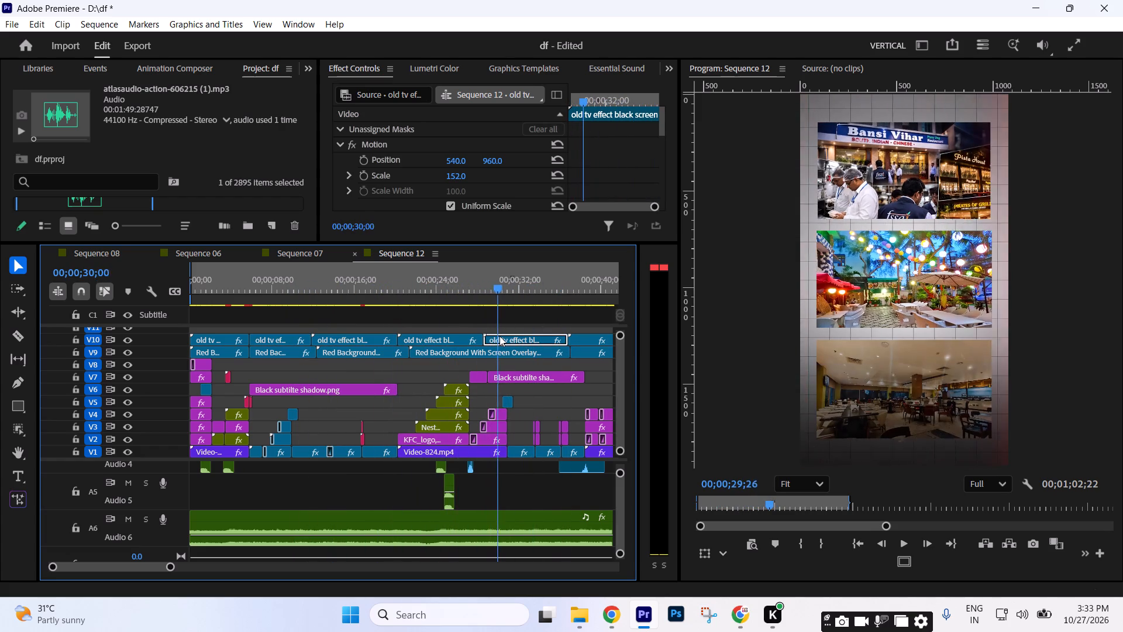
pyautogui.moveTo(500, 336); pyautogui.dragTo(501, 336)
# Delete the short Black subtitle shadow clip on V7 over the restaurant collage at 00;00;28;04 and play that spot.
pyautogui.press('=')
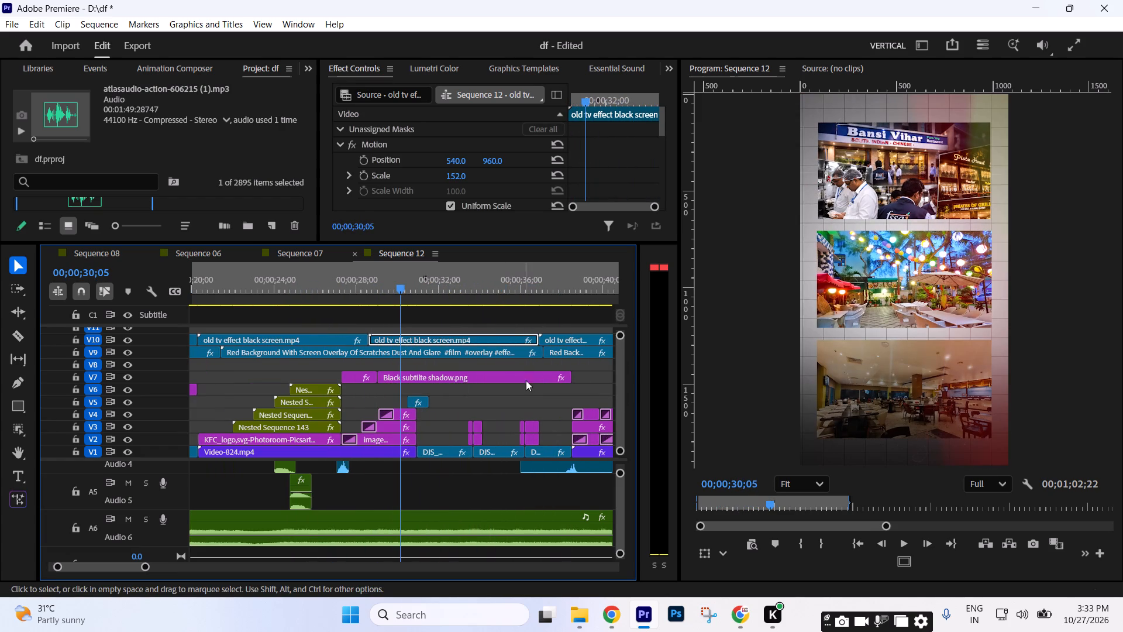
pyautogui.moveTo(346, 290); pyautogui.dragTo(376, 295)
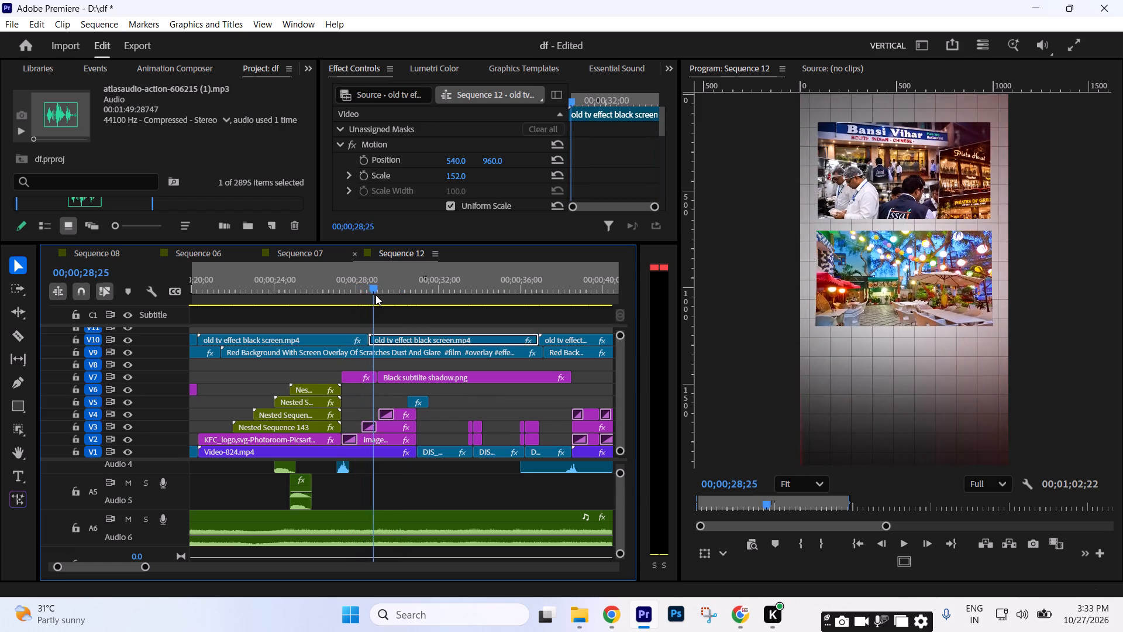
pyautogui.moveTo(376, 295); pyautogui.dragTo(361, 297)
pyautogui.click(360, 379)
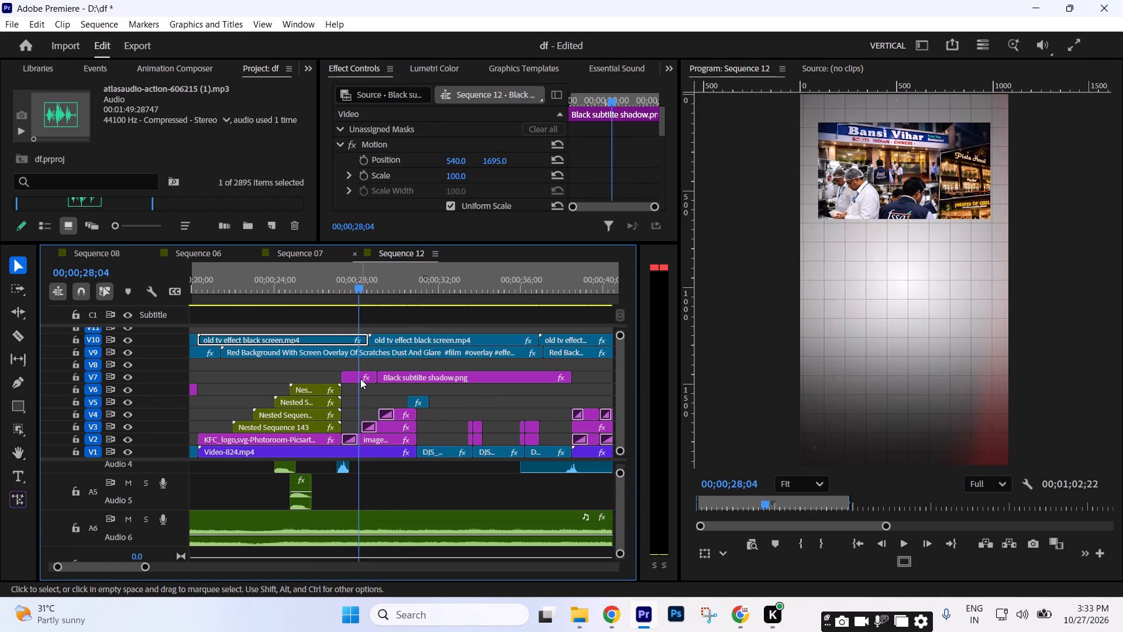
pyautogui.press('Delete')
pyautogui.press('space')
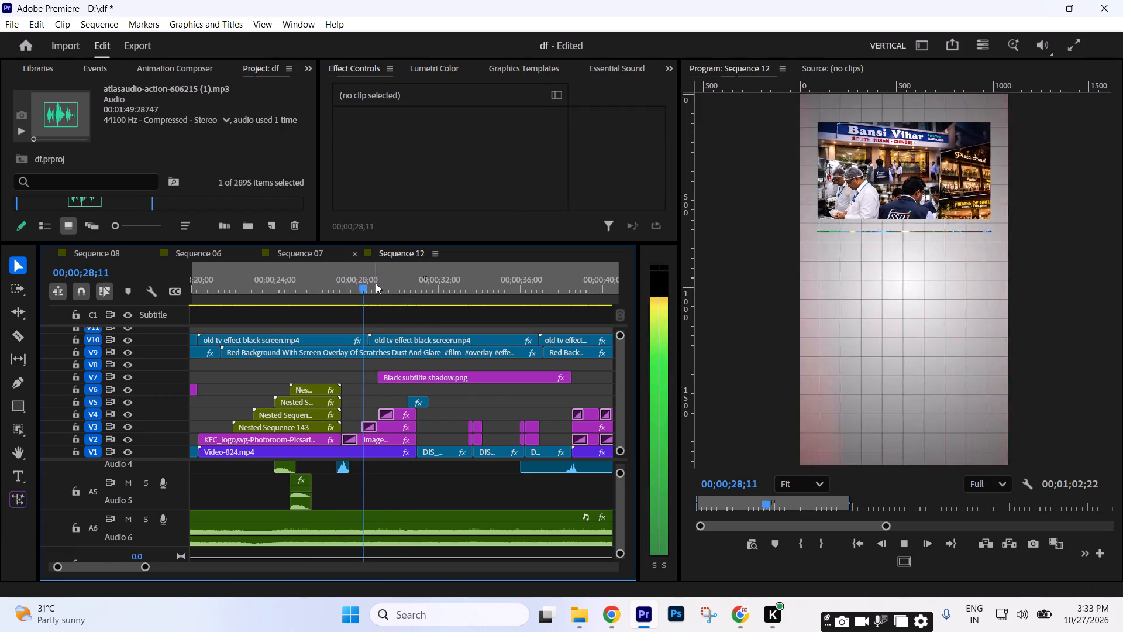
# Split the remaining V7 Black subtitle shadow clip where Video-824.mp4 ends and delete the part over the restaurant collage.
pyautogui.moveTo(376, 283); pyautogui.dragTo(470, 303)
pyautogui.press('c')
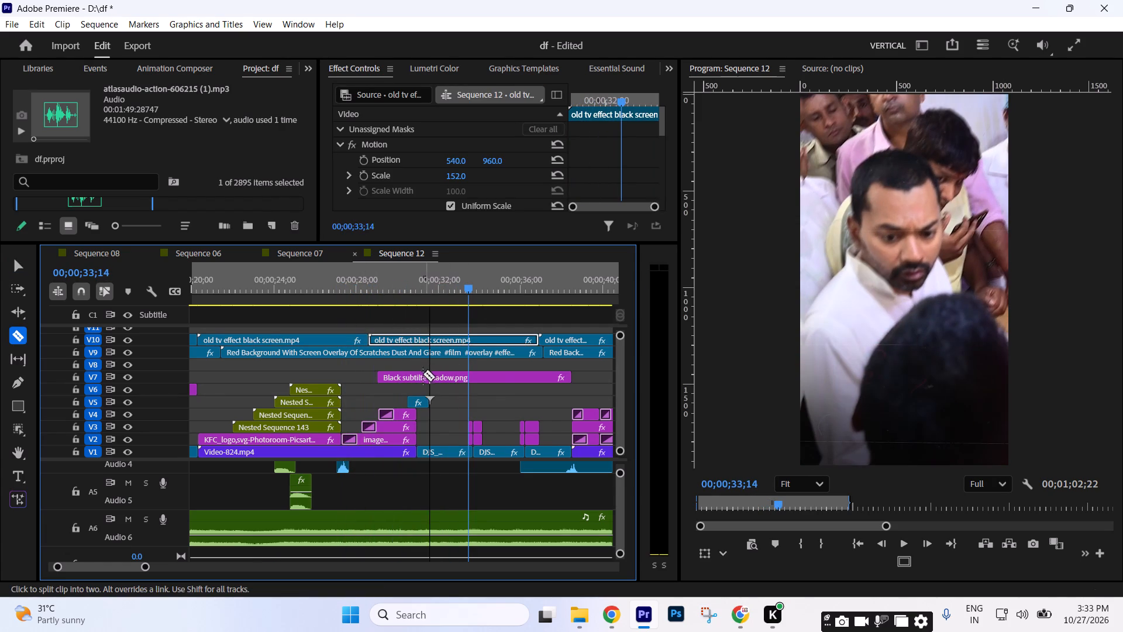
pyautogui.click(417, 378)
pyautogui.press('v')
pyautogui.click(398, 376)
pyautogui.press('Delete')
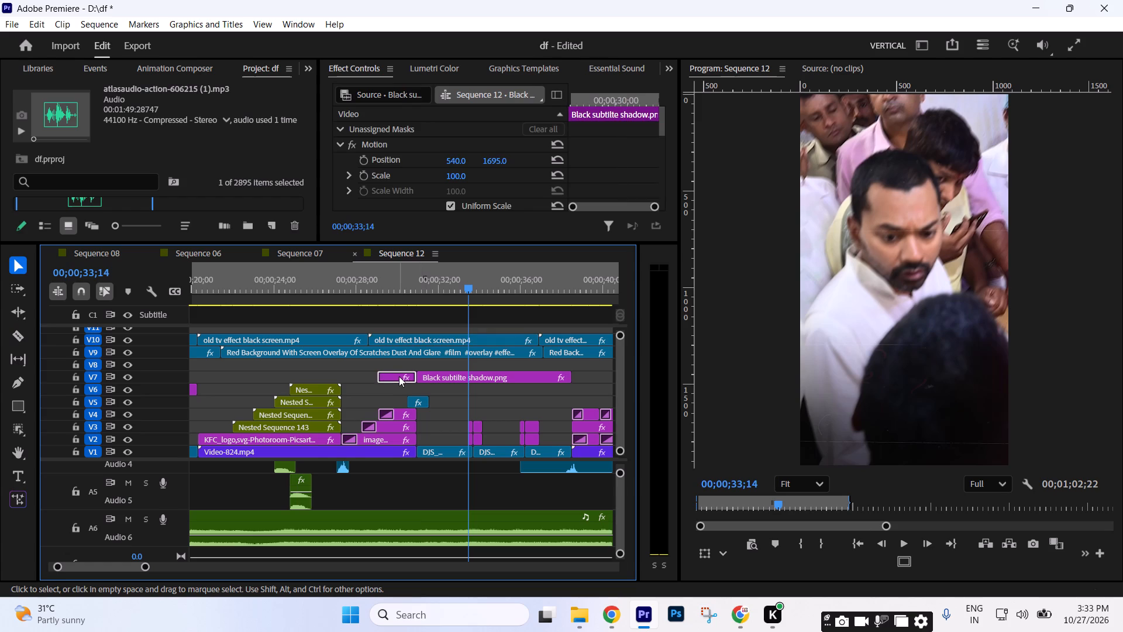
# Scrub the rest of the edit from about 00;00;33;14 to 00;01;01;07, checking the picture and subtitles.
pyautogui.press('-')
pyautogui.press('-')
pyautogui.moveTo(370, 288); pyautogui.dragTo(399, 297)
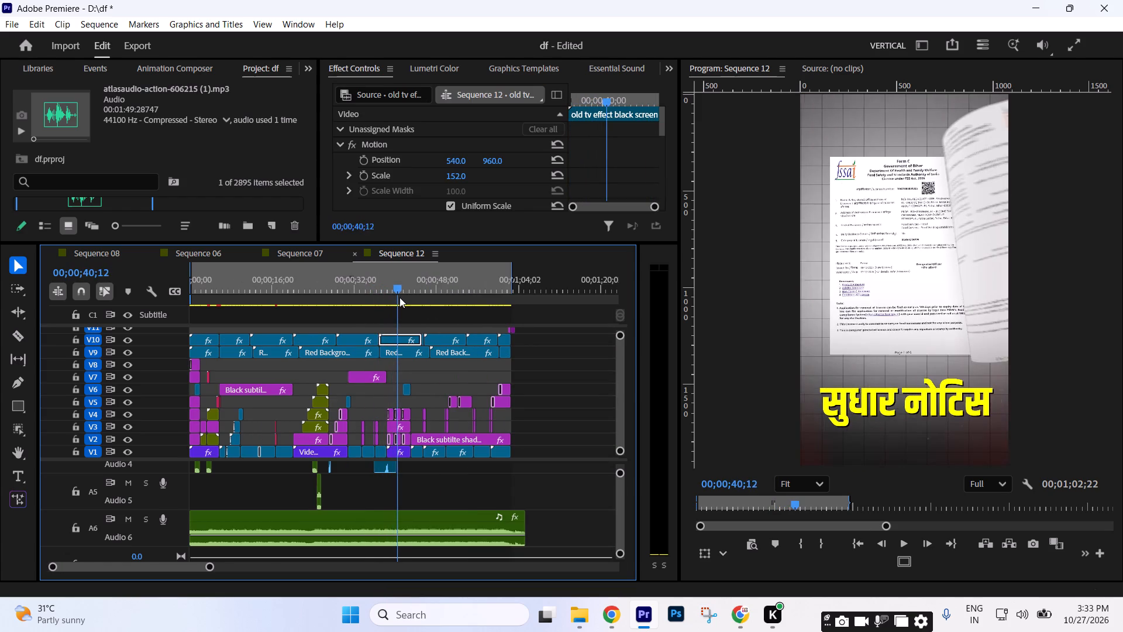
pyautogui.moveTo(399, 297); pyautogui.dragTo(417, 304)
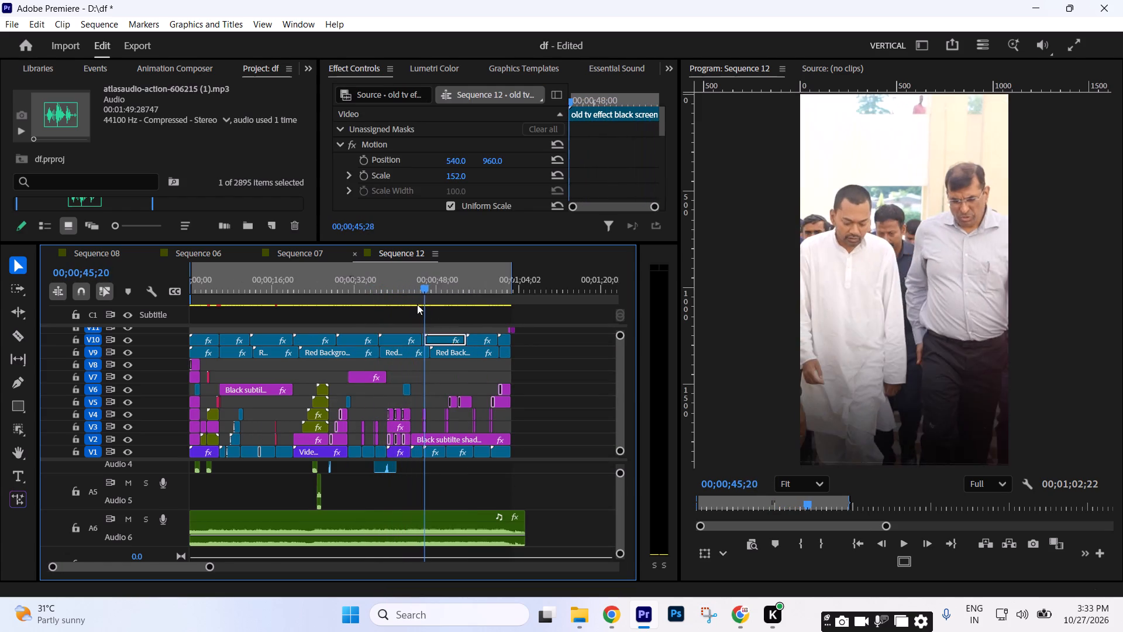
pyautogui.moveTo(417, 304); pyautogui.dragTo(404, 303)
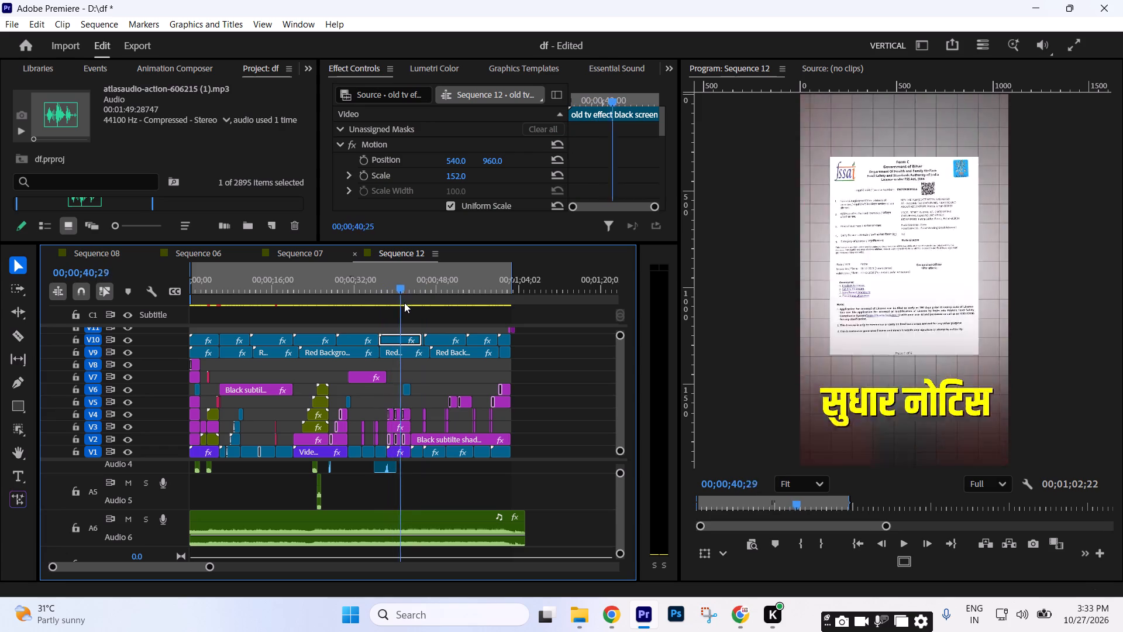
pyautogui.moveTo(404, 303); pyautogui.dragTo(447, 310)
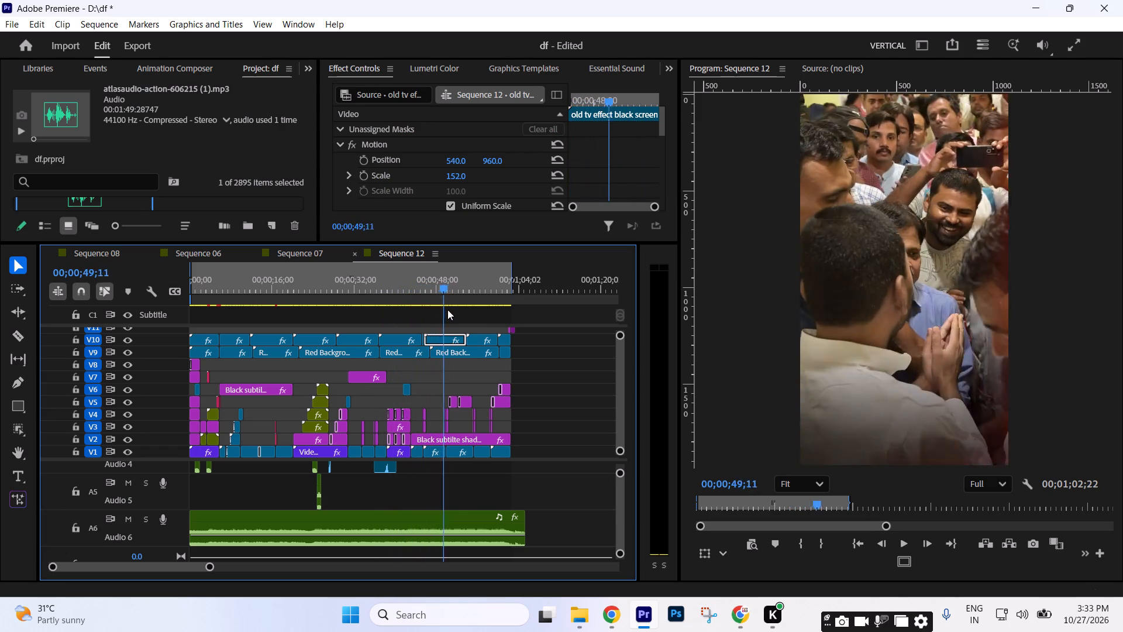
pyautogui.moveTo(447, 310); pyautogui.dragTo(488, 317)
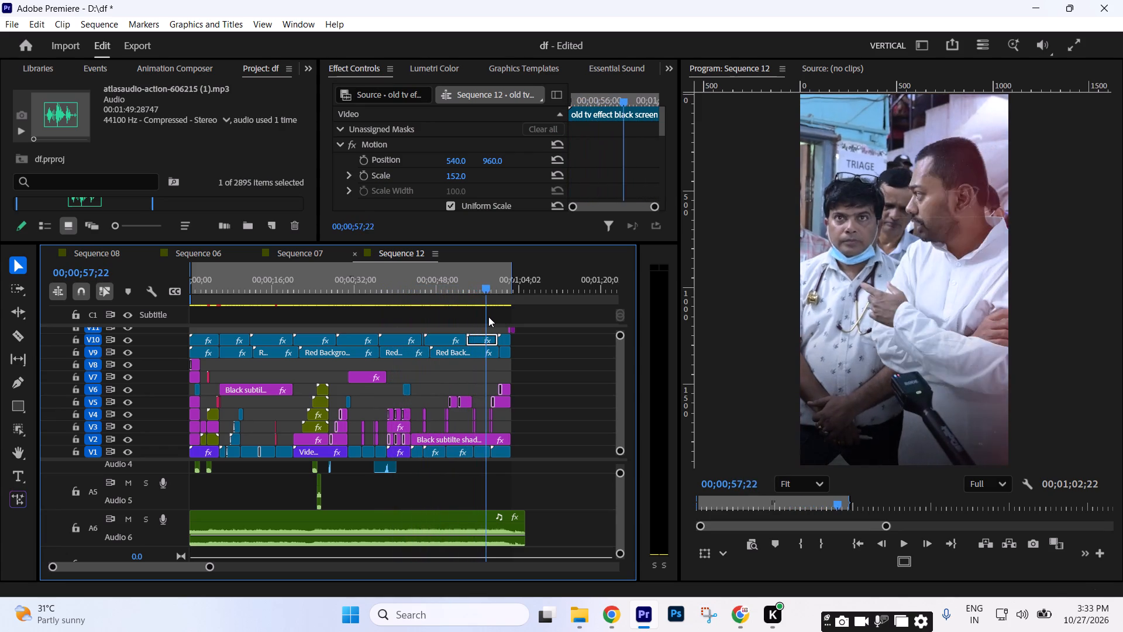
pyautogui.moveTo(488, 317); pyautogui.dragTo(477, 313)
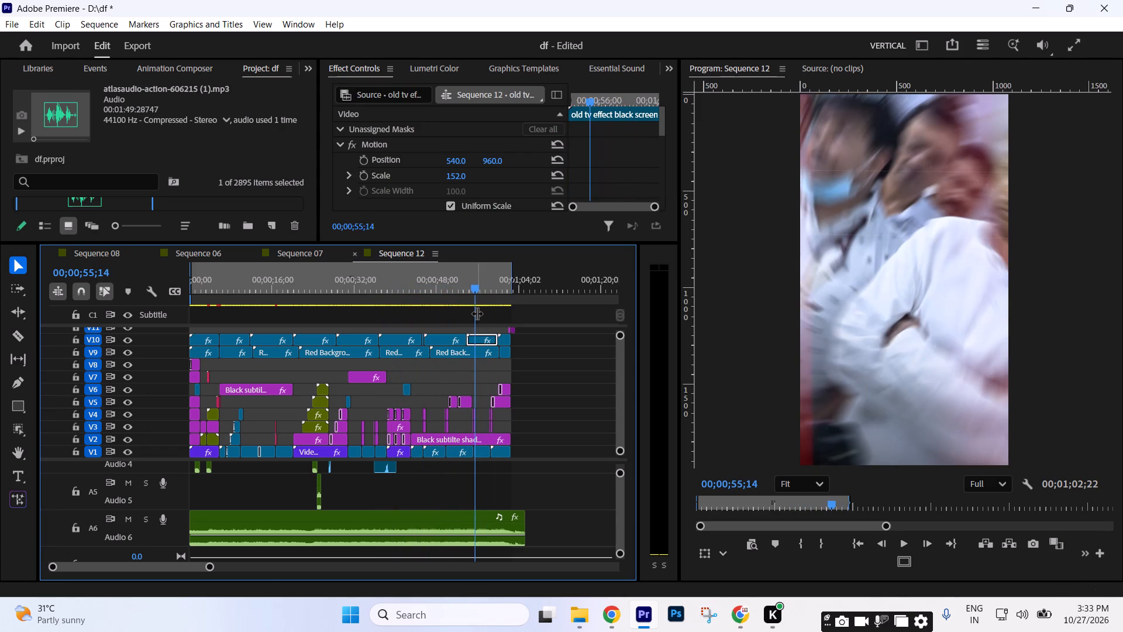
pyautogui.moveTo(481, 284); pyautogui.dragTo(505, 289)
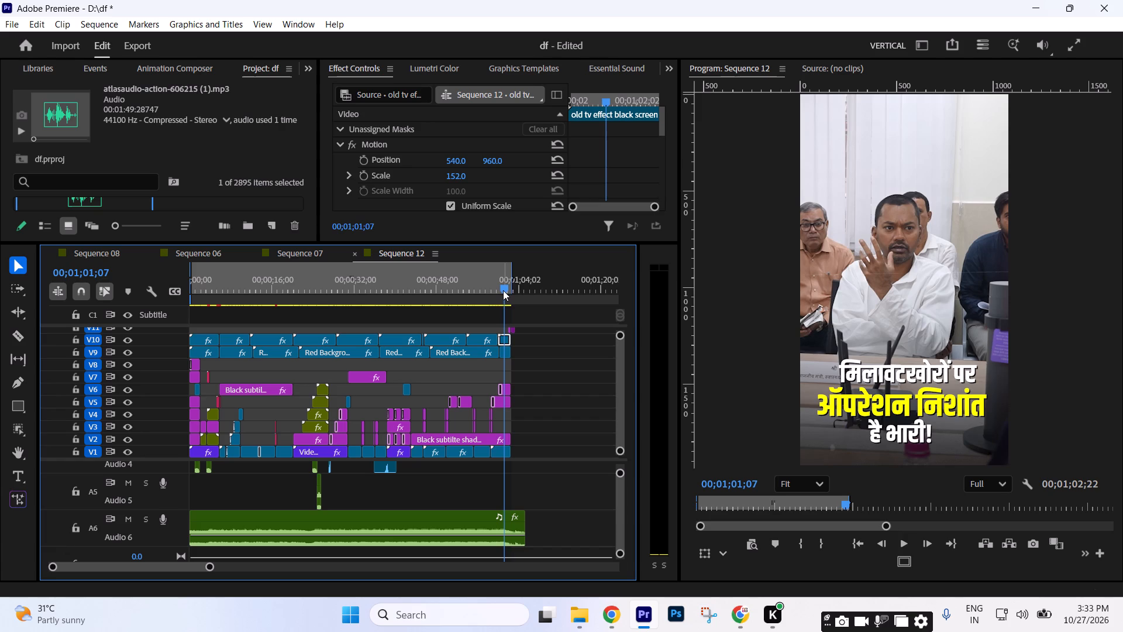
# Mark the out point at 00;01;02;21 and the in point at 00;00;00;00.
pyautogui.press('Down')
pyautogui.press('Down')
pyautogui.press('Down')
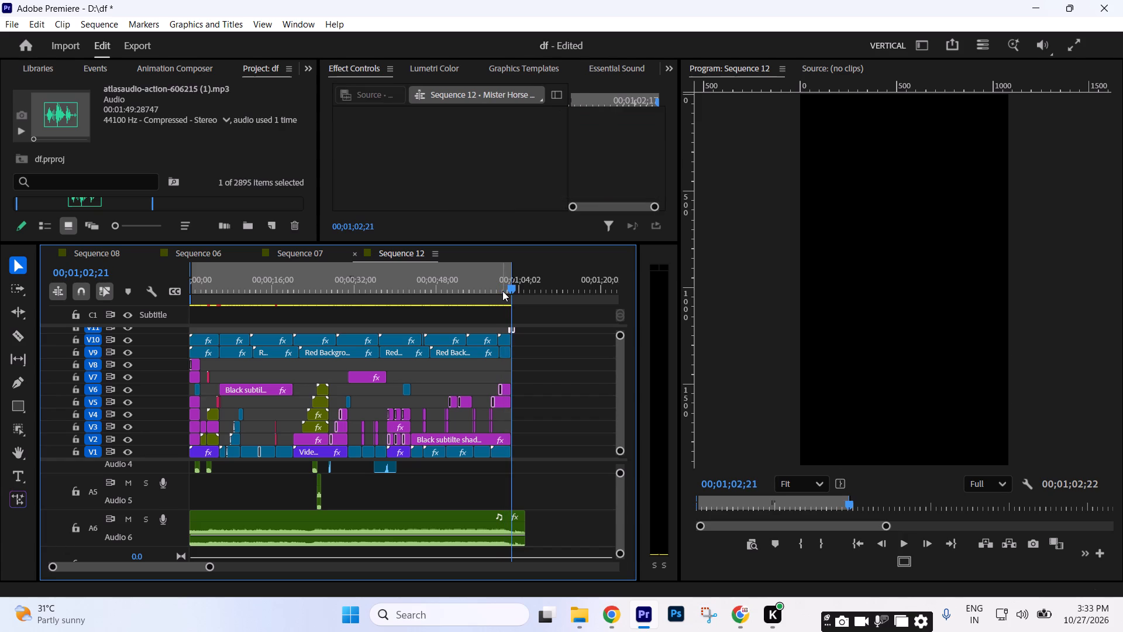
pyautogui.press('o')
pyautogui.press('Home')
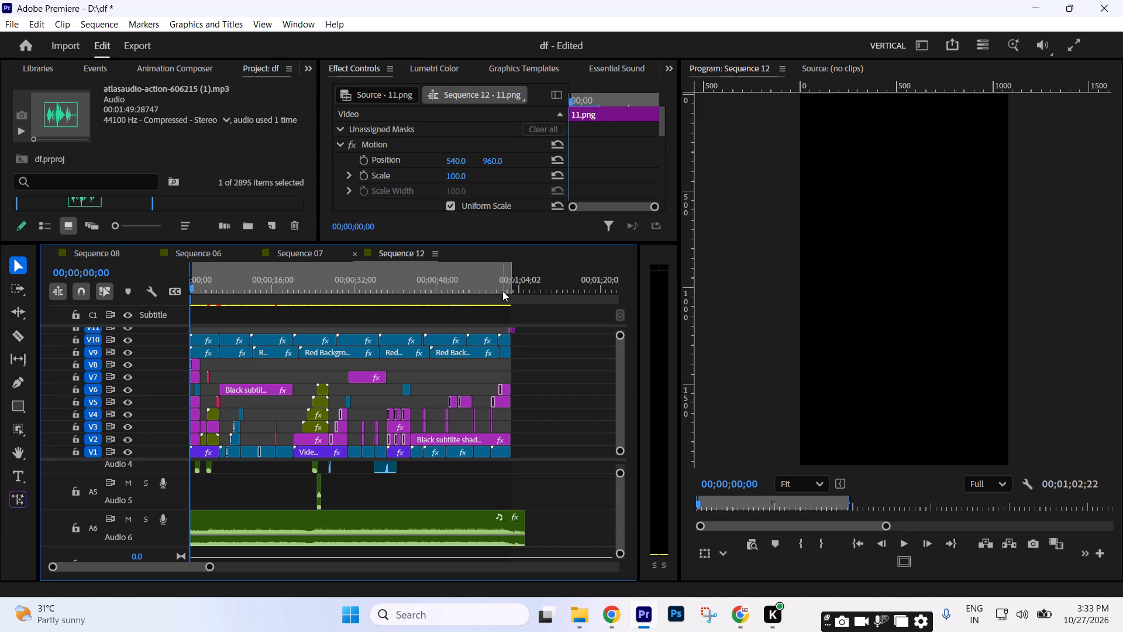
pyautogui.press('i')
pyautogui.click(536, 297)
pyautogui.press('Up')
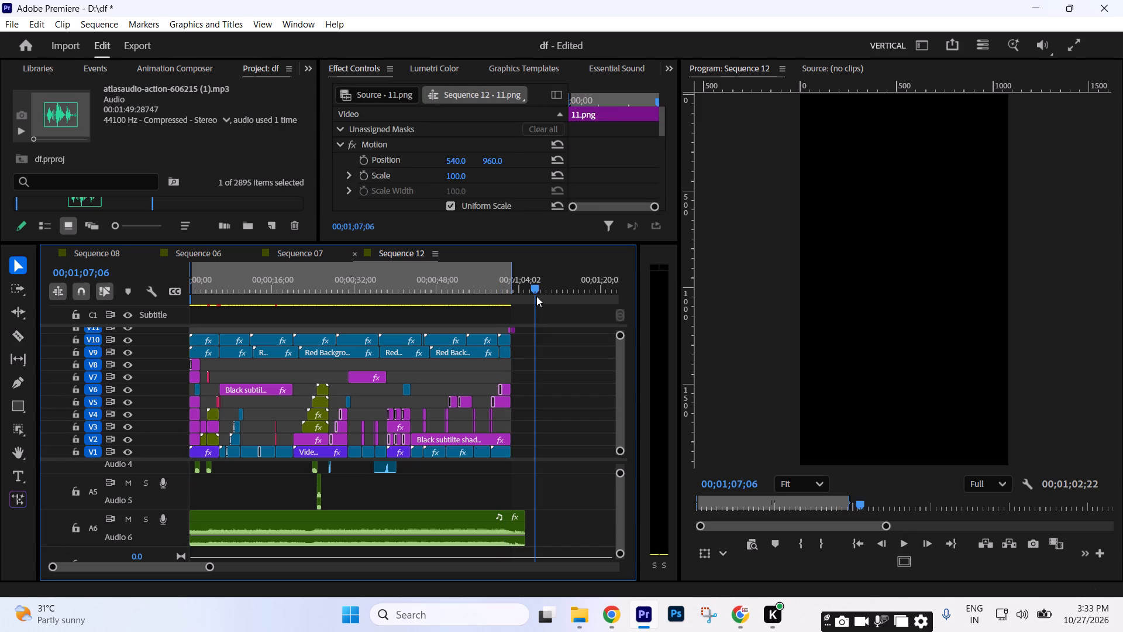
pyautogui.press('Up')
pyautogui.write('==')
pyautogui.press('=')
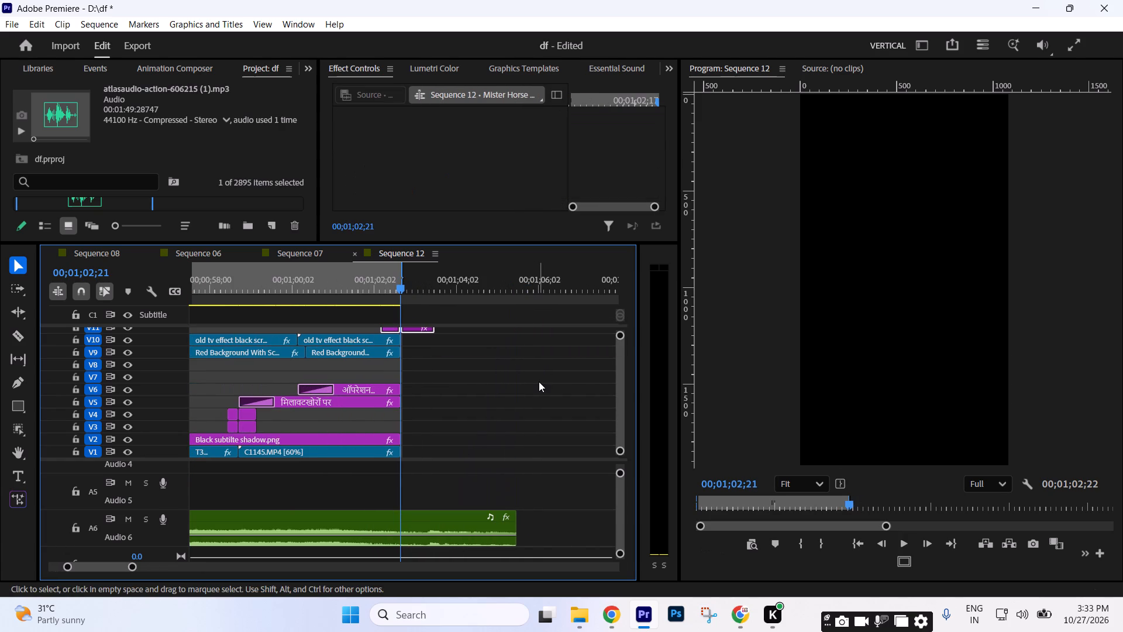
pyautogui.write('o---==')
# Extend the ends of the last clips on V1, V2, V5, V6, V10 and V9 to about 00;01;03;06.
pyautogui.moveTo(402, 455); pyautogui.dragTo(415, 452)
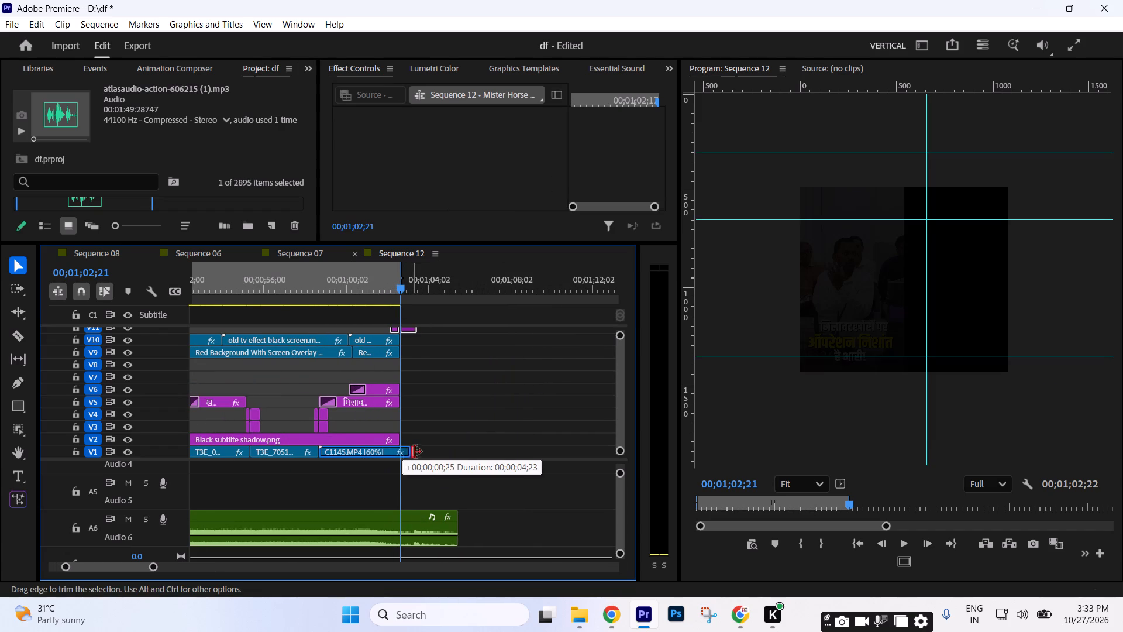
pyautogui.moveTo(415, 452); pyautogui.dragTo(413, 451)
pyautogui.moveTo(406, 443); pyautogui.dragTo(411, 443)
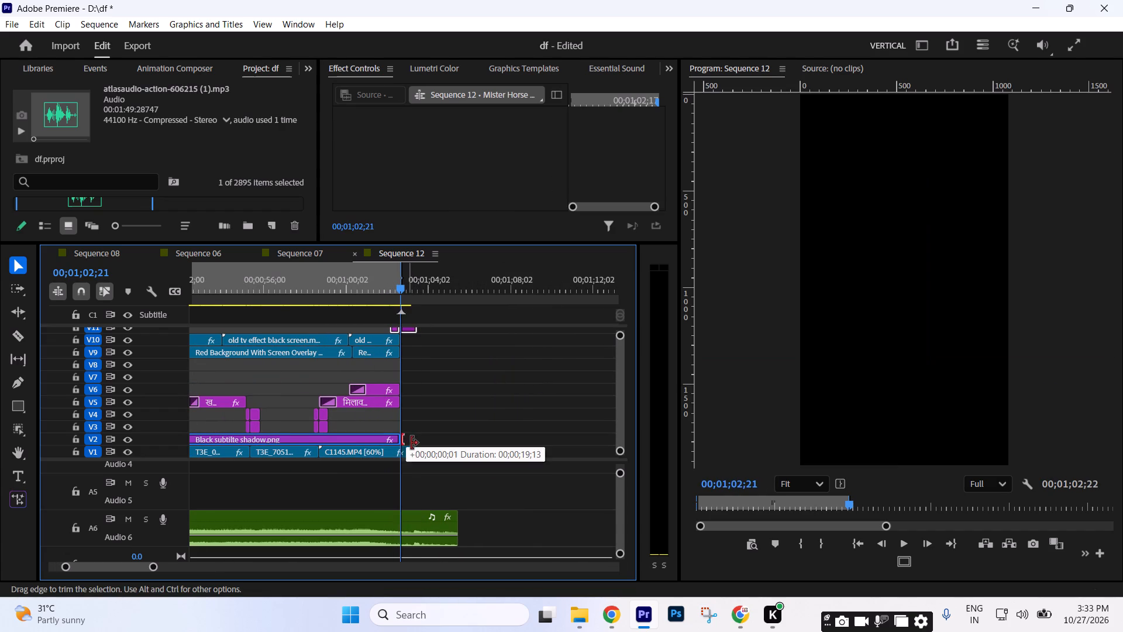
pyautogui.moveTo(411, 443); pyautogui.dragTo(412, 442)
pyautogui.moveTo(405, 406); pyautogui.dragTo(416, 404)
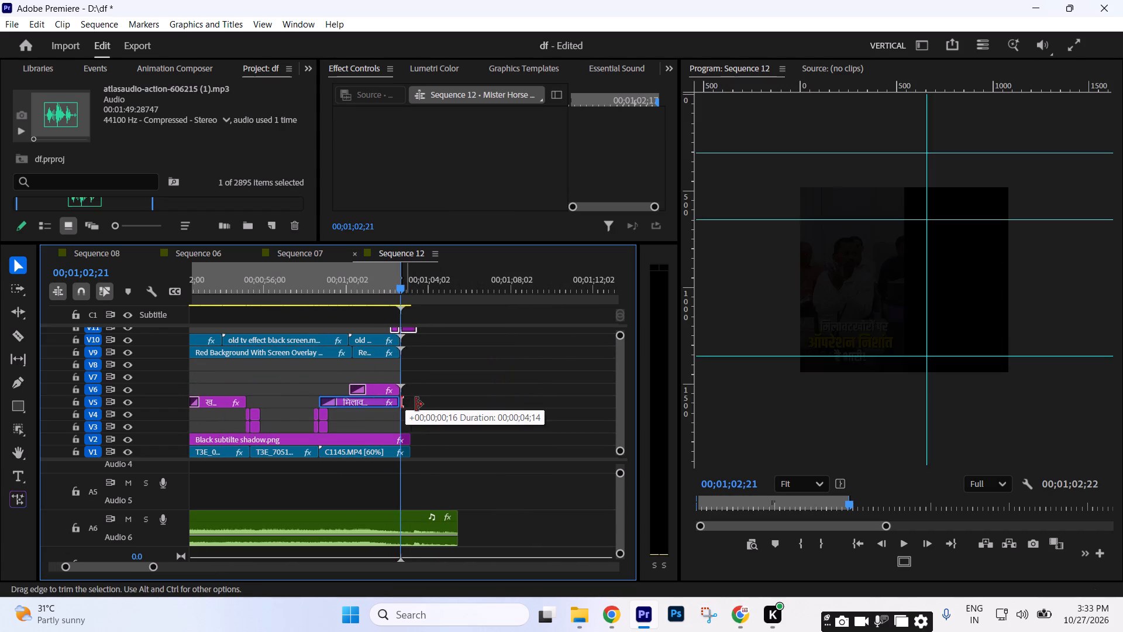
pyautogui.moveTo(416, 404); pyautogui.dragTo(416, 404)
pyautogui.moveTo(404, 389); pyautogui.dragTo(414, 390)
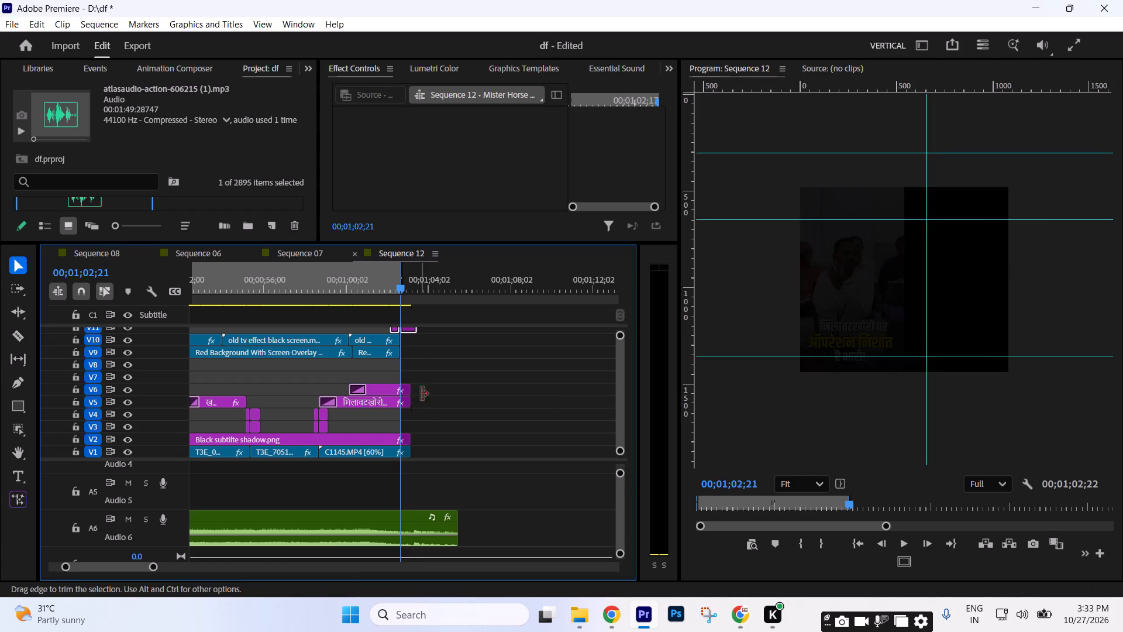
pyautogui.moveTo(405, 346); pyautogui.dragTo(412, 345)
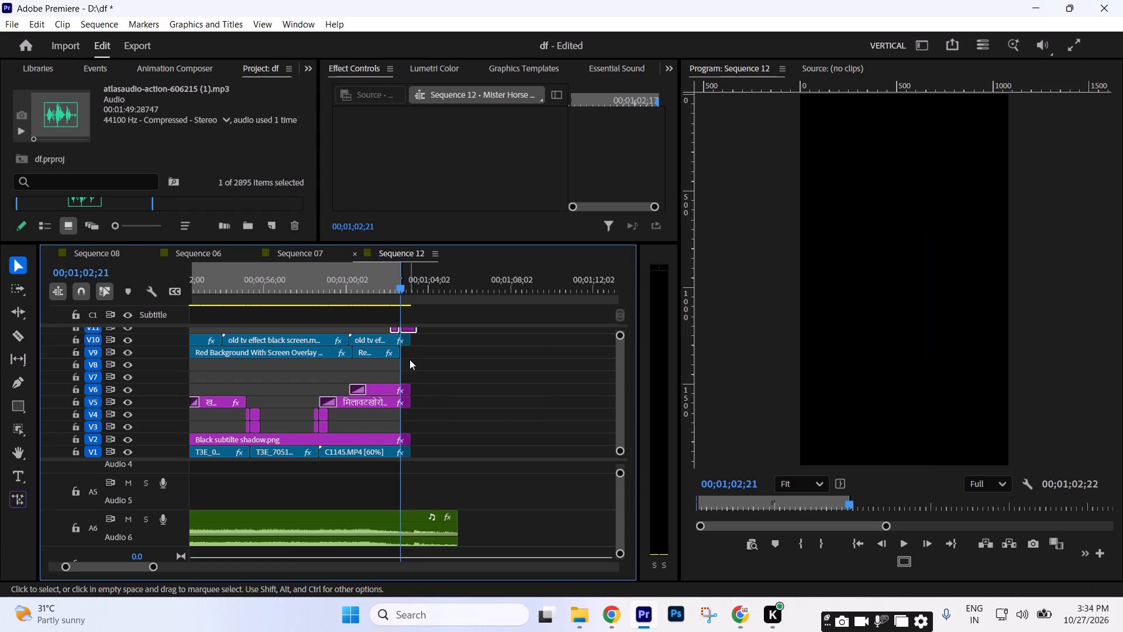
pyautogui.click(409, 359)
pyautogui.moveTo(403, 355); pyautogui.dragTo(412, 355)
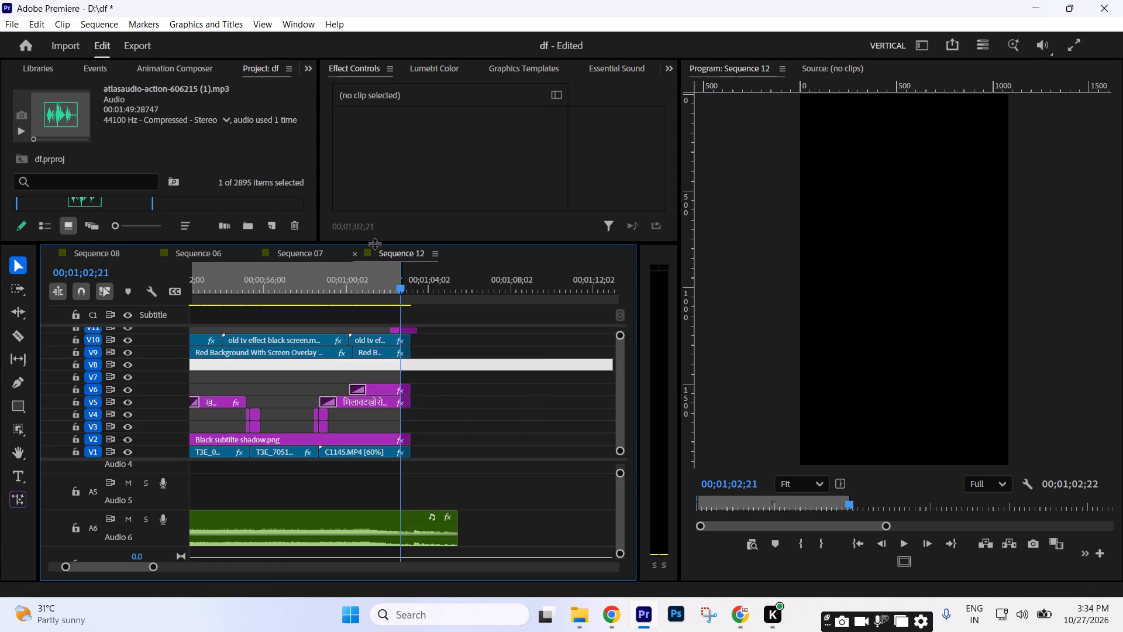
# Move the pair of Mister Horse adjustment clips on V11 later so their cut meets the extended end at 00;01;03;06.
pyautogui.moveTo(374, 243); pyautogui.dragTo(367, 211)
pyautogui.moveTo(433, 301); pyautogui.dragTo(373, 311)
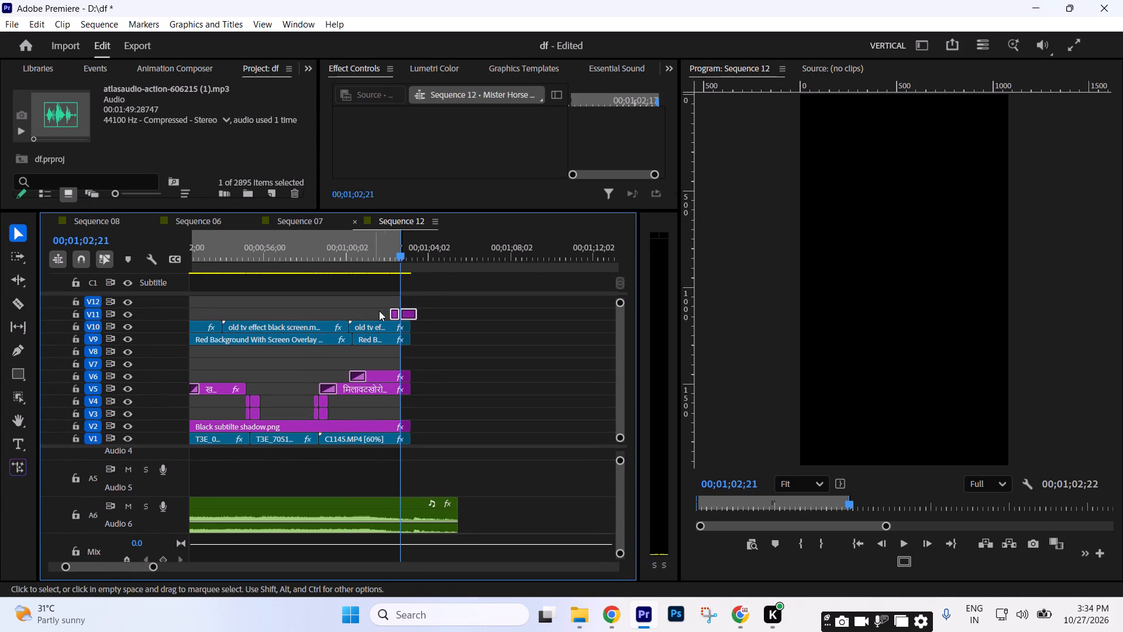
pyautogui.moveTo(407, 312); pyautogui.dragTo(415, 311)
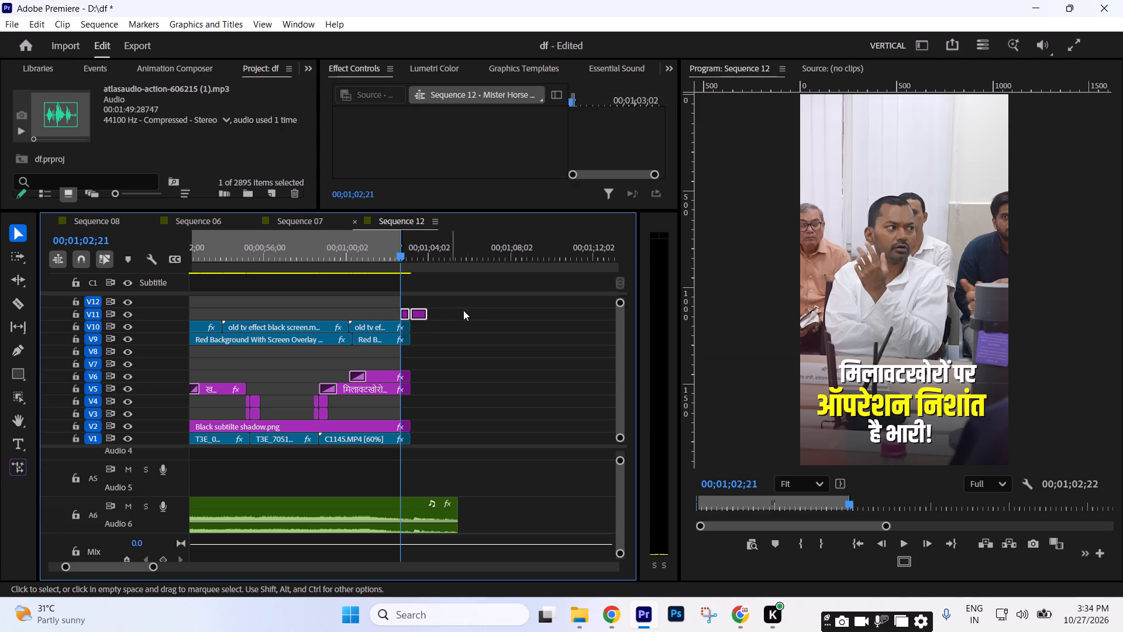
pyautogui.click(470, 308)
# Mark the out point at 00;01;03;06 and the in point at 00;00;00;00.
pyautogui.press('Down')
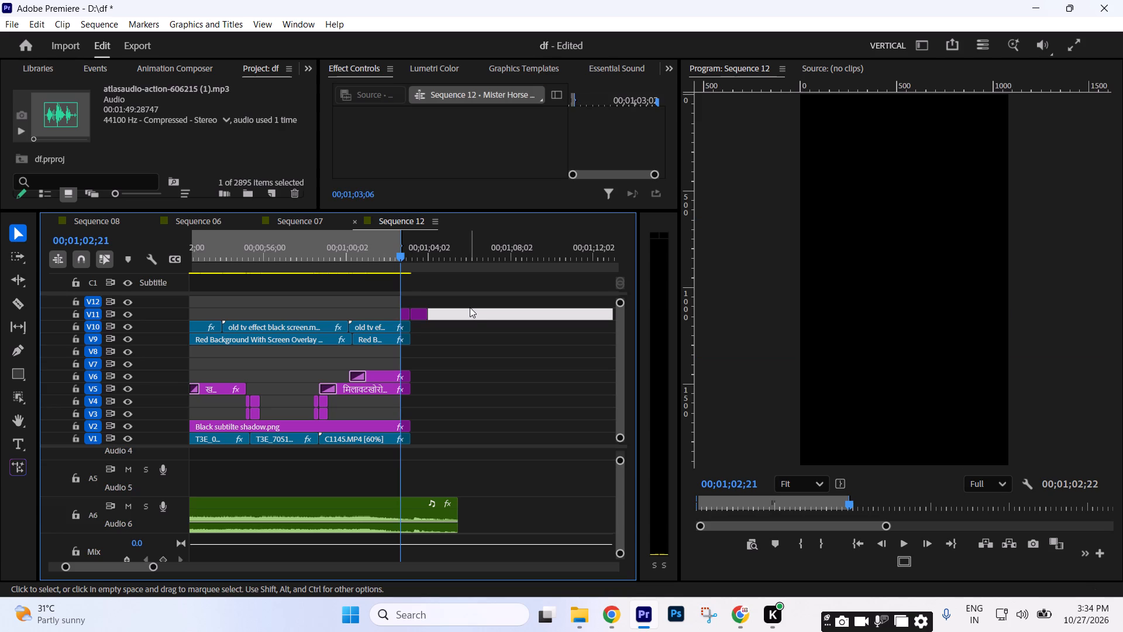
pyautogui.press('o')
pyautogui.write('---')
pyautogui.press('-')
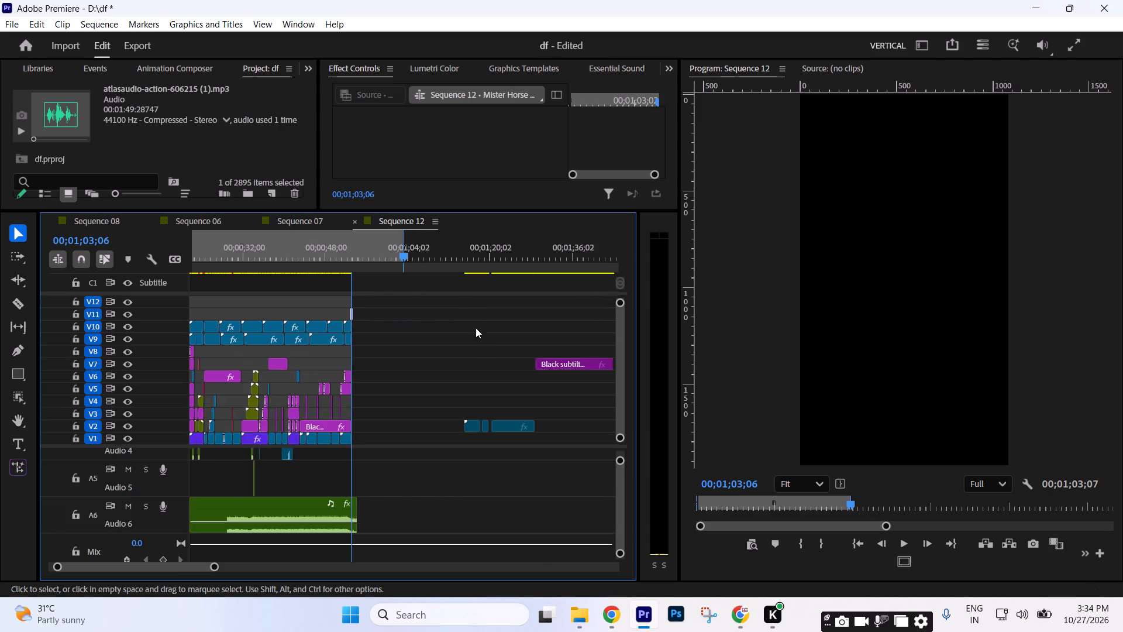
pyautogui.press('-')
pyautogui.press('-')
pyautogui.press('=')
pyautogui.moveTo(618, 552); pyautogui.dragTo(622, 576)
pyautogui.moveTo(622, 440); pyautogui.dragTo(622, 449)
pyautogui.moveTo(177, 446); pyautogui.dragTo(175, 454)
pyautogui.moveTo(419, 571); pyautogui.dragTo(63, 564)
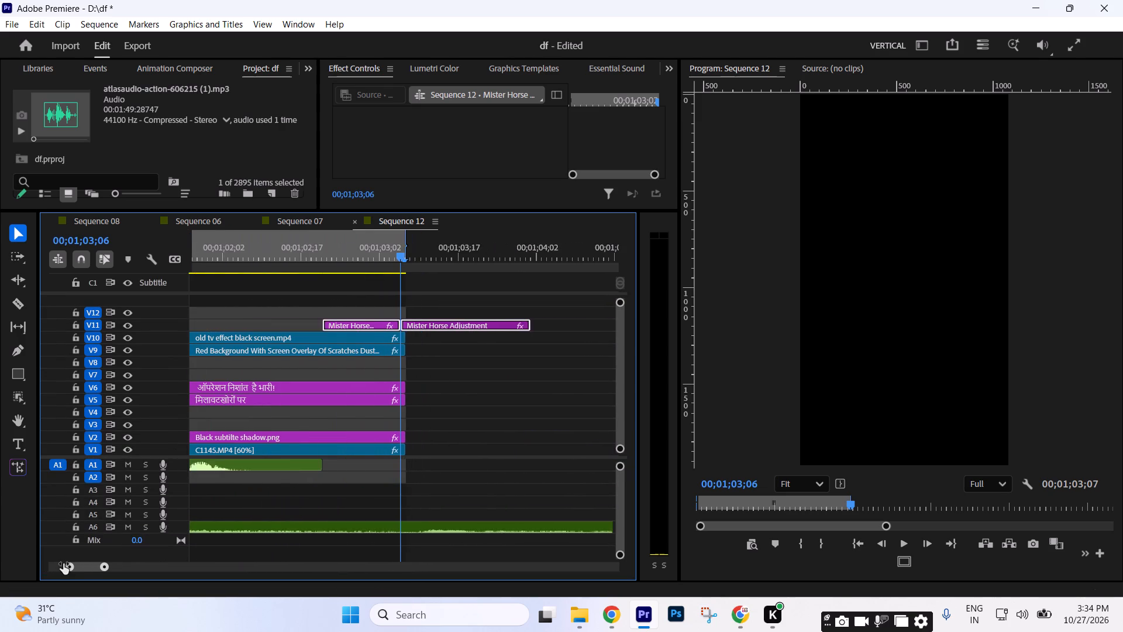
pyautogui.moveTo(63, 564); pyautogui.dragTo(81, 566)
pyautogui.press('o')
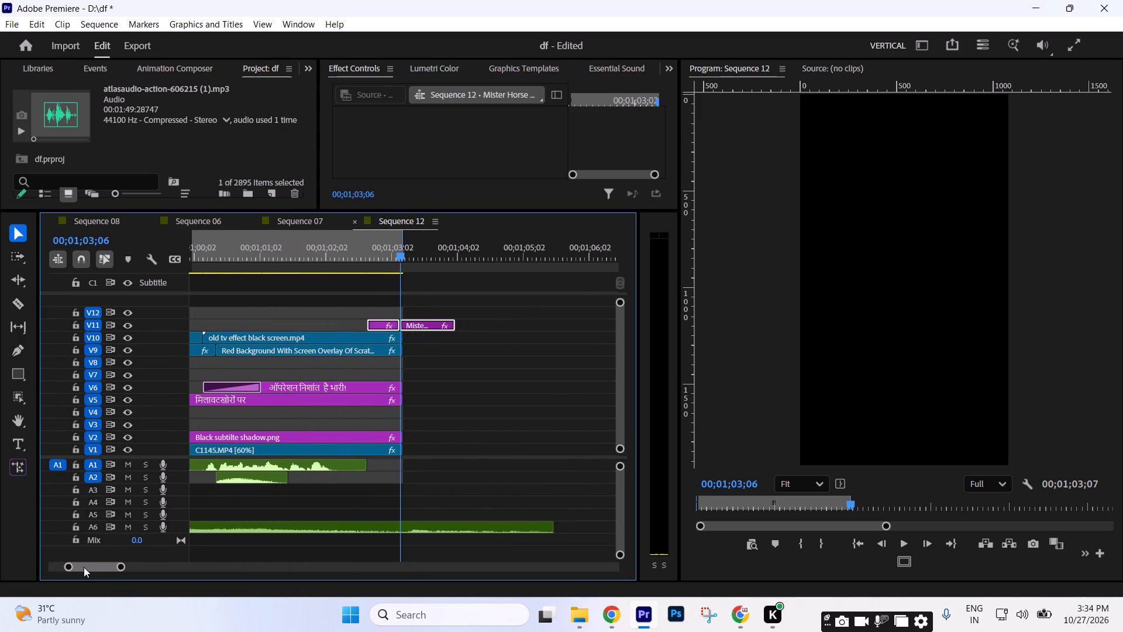
pyautogui.write('-----')
pyautogui.press('-')
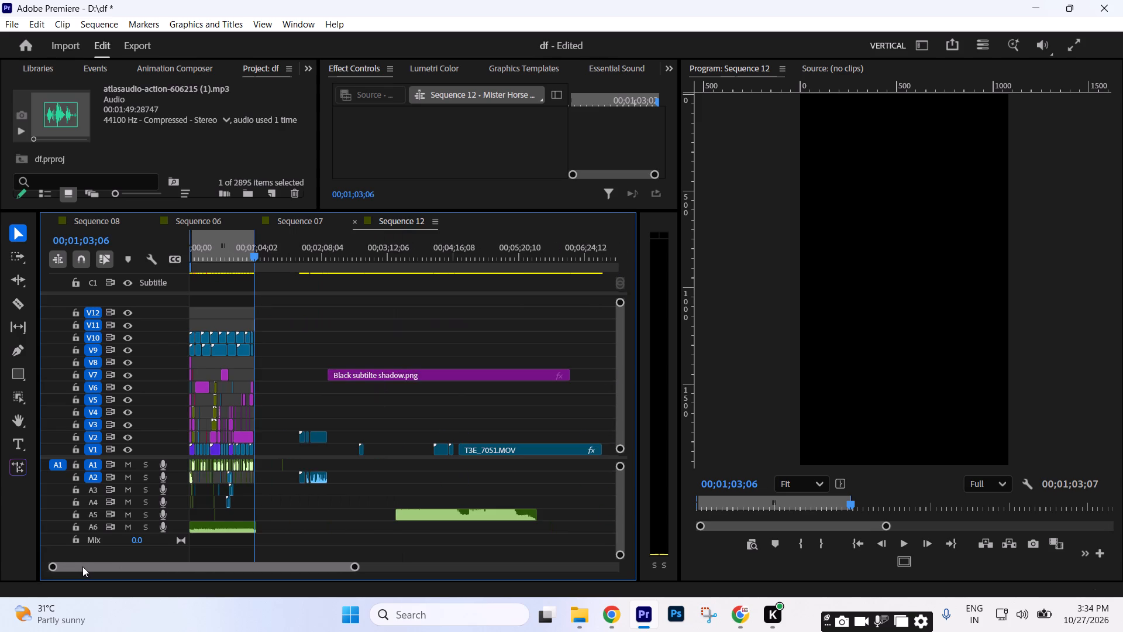
pyautogui.press('Home')
pyautogui.press('i')
# Save the project.
pyautogui.write('==')
pyautogui.press('=')
pyautogui.press('=')
pyautogui.write('==')
pyautogui.hotkey('ctrl', 's')
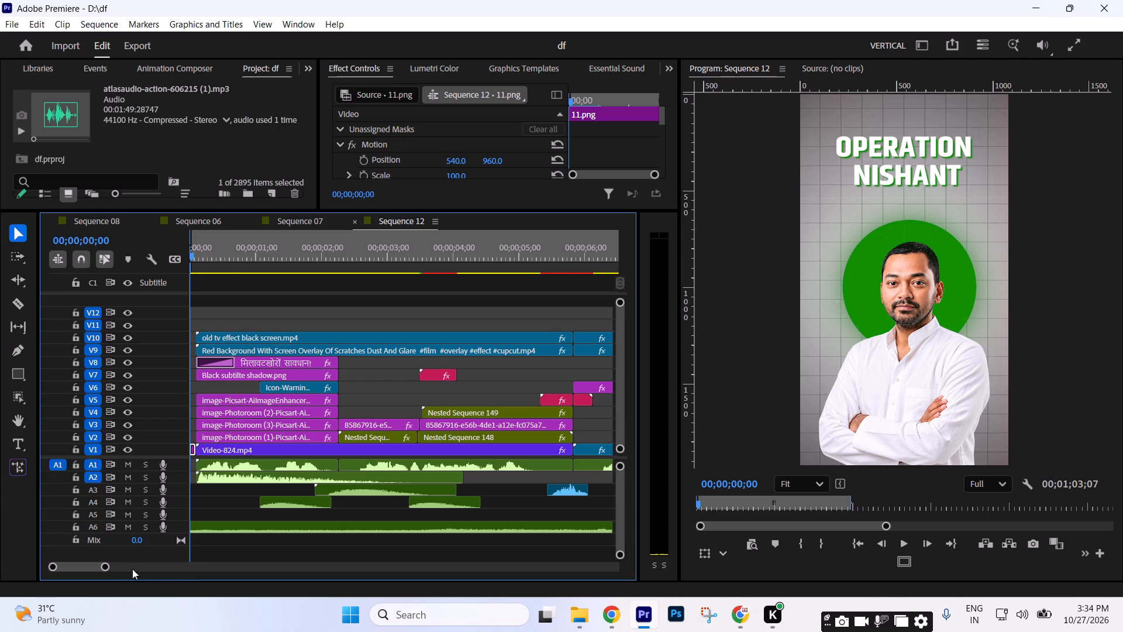
# Open the media export settings for Sequence 12.
pyautogui.moveTo(107, 568); pyautogui.dragTo(47, 560)
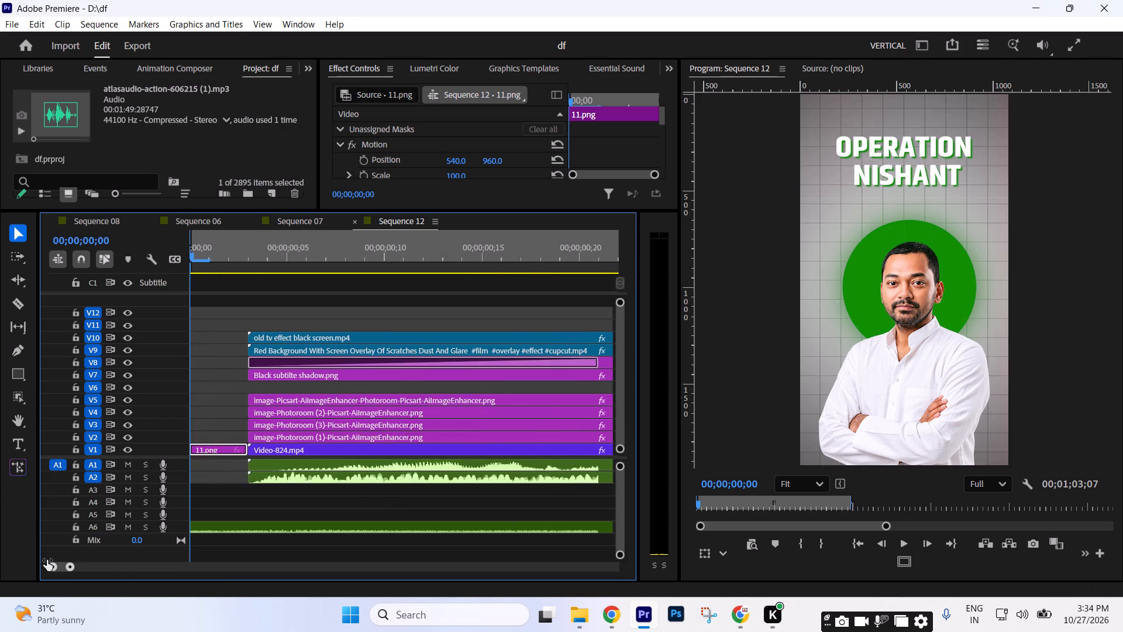
pyautogui.moveTo(47, 560); pyautogui.dragTo(56, 563)
pyautogui.hotkey('ctrl', 'm')
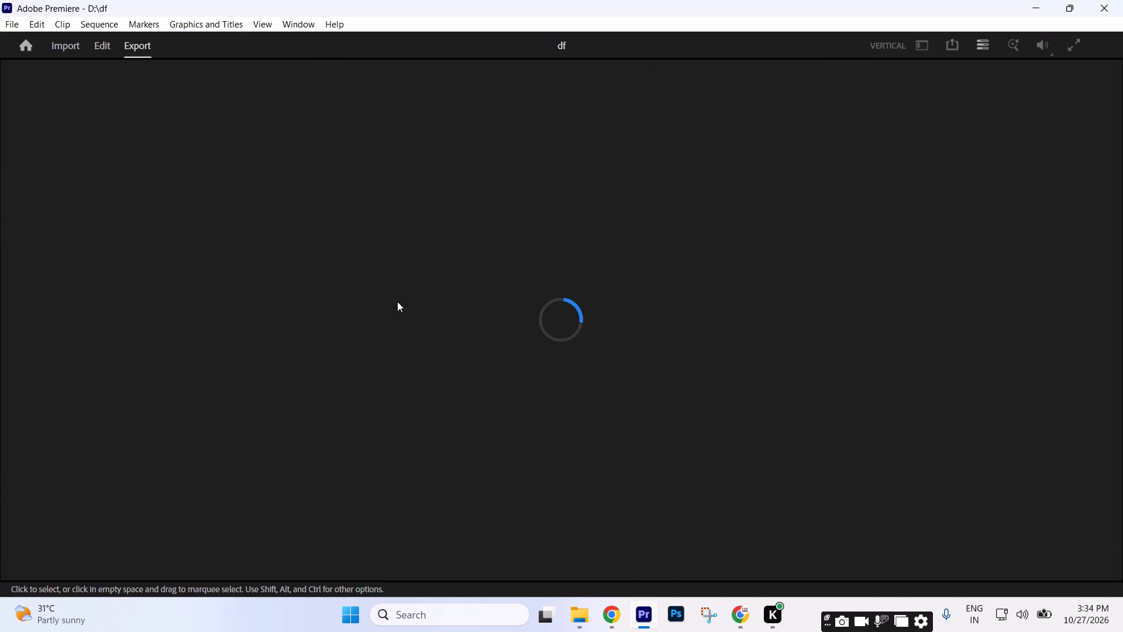
# Switch to Chrome and open the recent searches on the Facebook page.
pyautogui.click(615, 620)
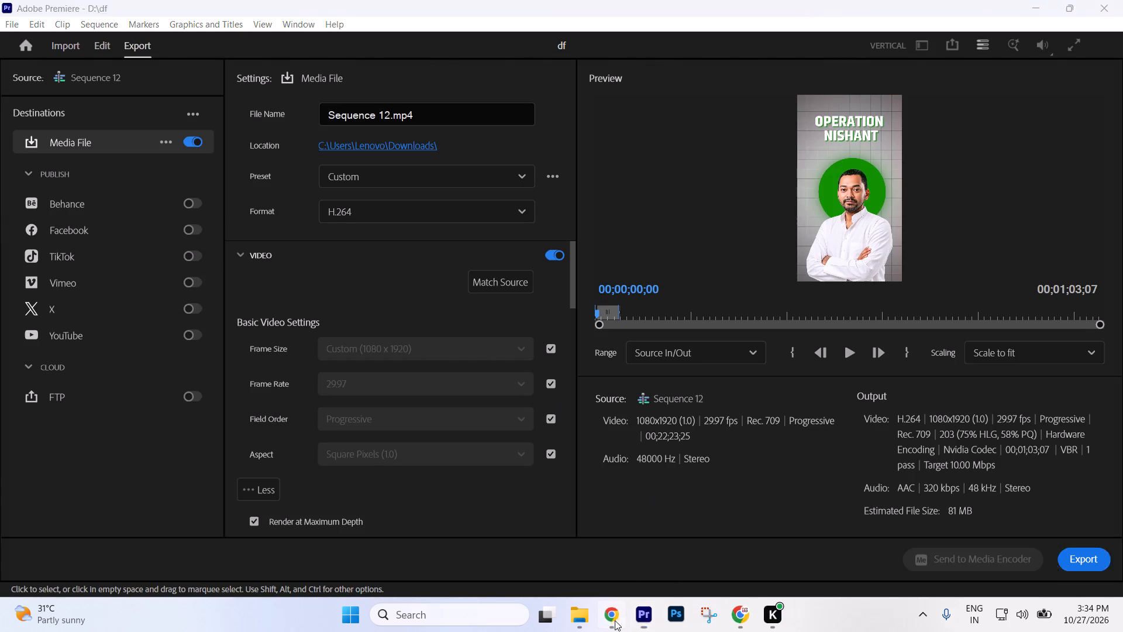
pyautogui.click(176, 0)
pyautogui.click(135, 111)
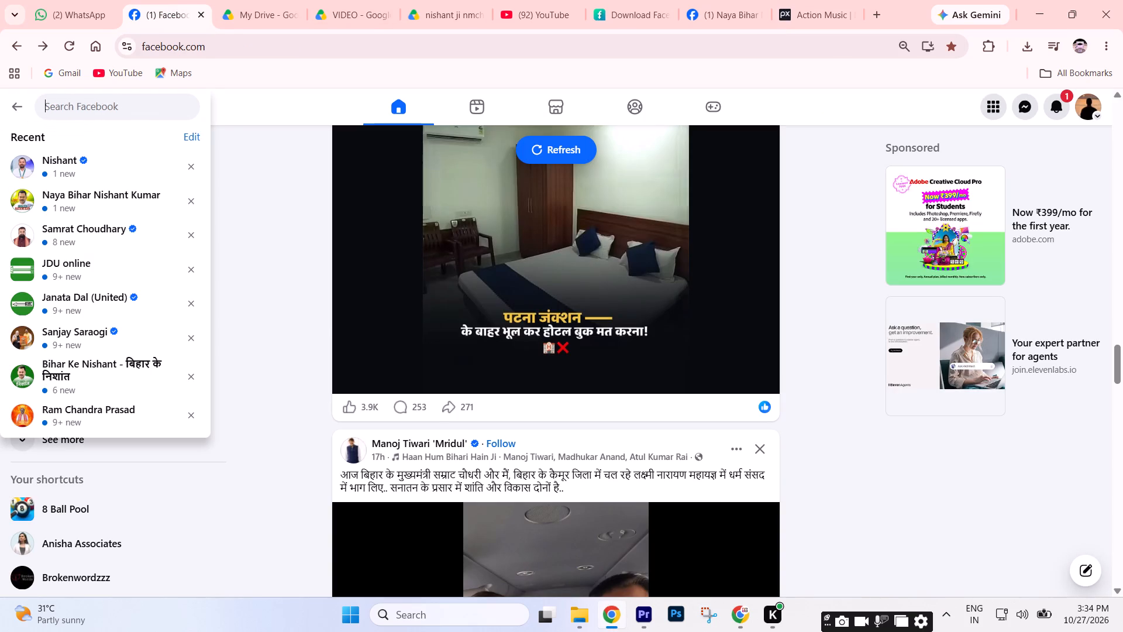
# Switch back to Premiere and replace the export file name with a new one beginning with "V".
pyautogui.click(643, 619)
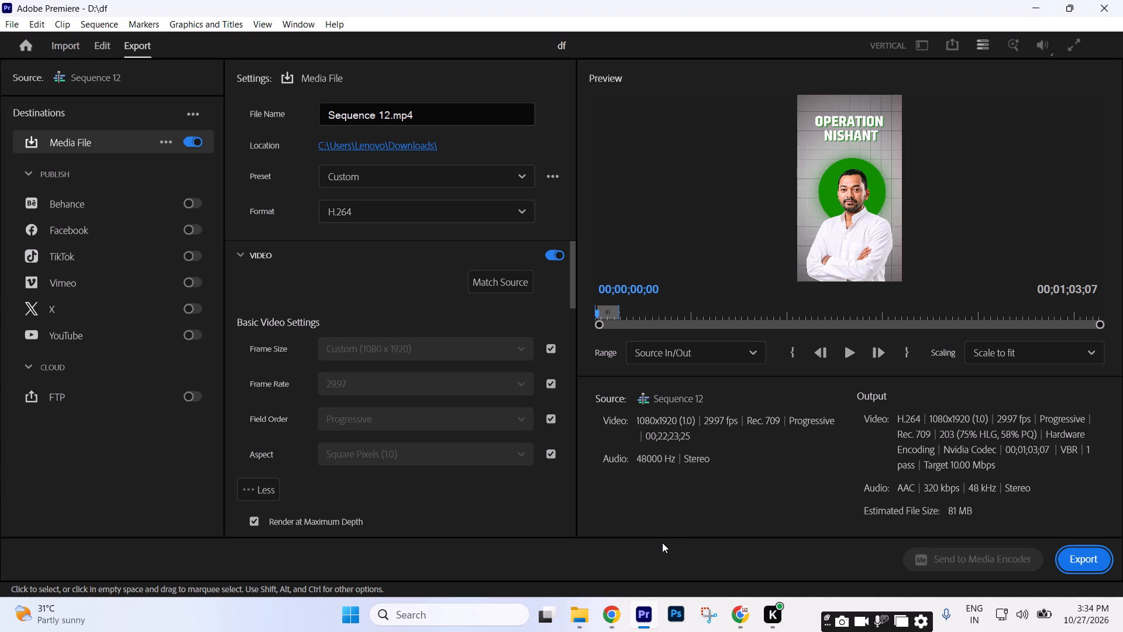
pyautogui.moveTo(425, 113); pyautogui.dragTo(139, 107)
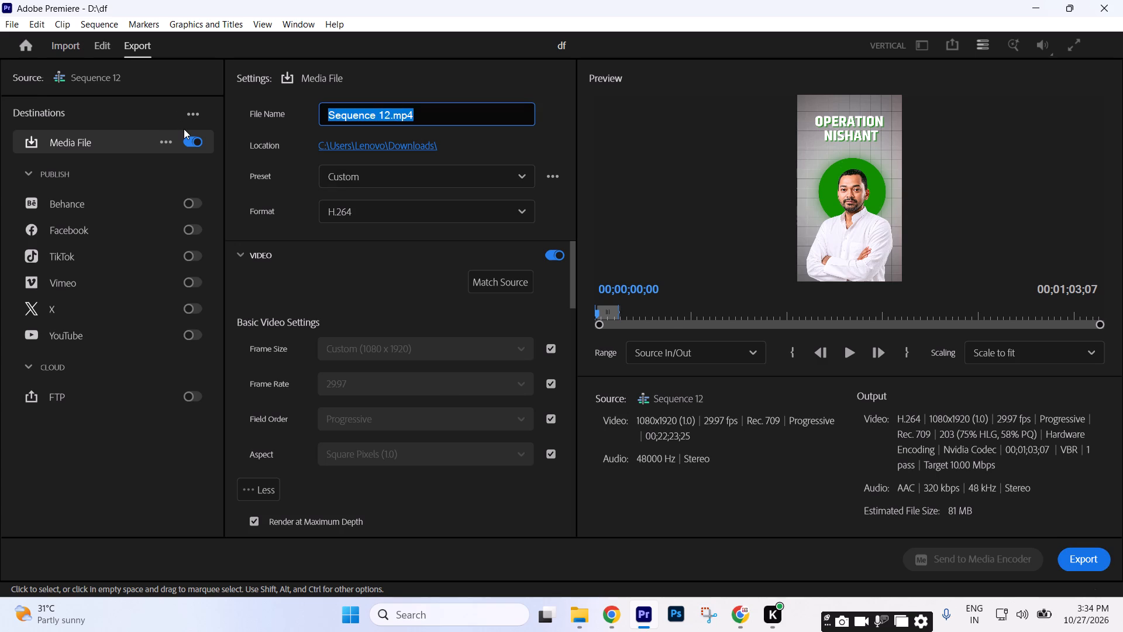
pyautogui.hotkey('ctrl', 'v')
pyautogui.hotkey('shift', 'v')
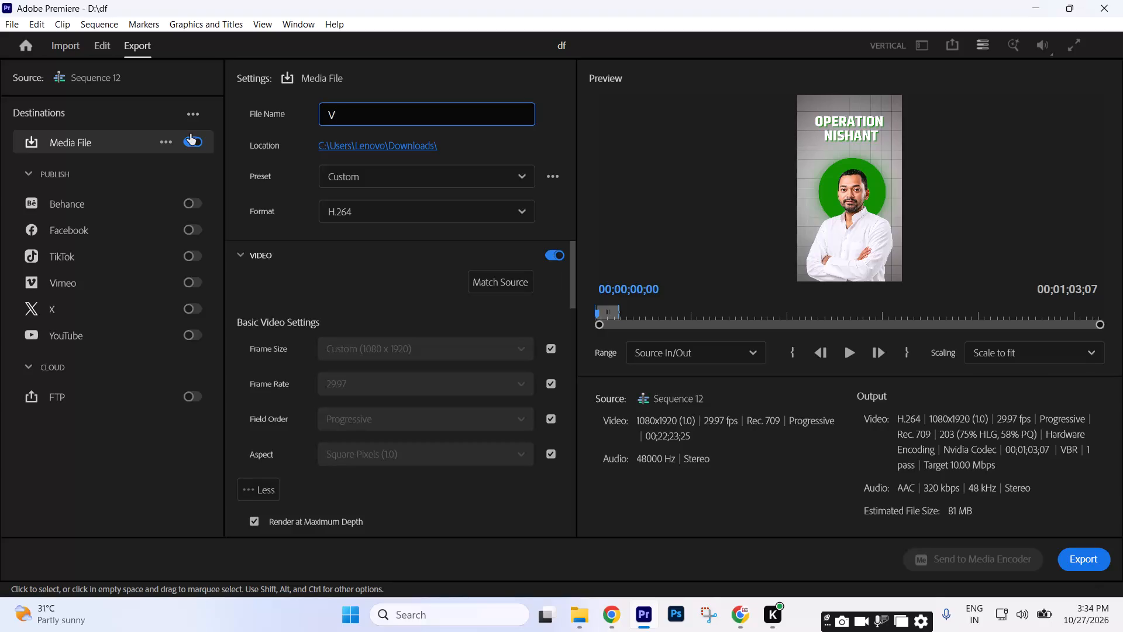
# Name the export file V00.
pyautogui.press('Insert')
pyautogui.press('Insert')
pyautogui.write('00')
# Set the target bitrate to 19 Mbps and export the H.264 media file.
pyautogui.moveTo(571, 290); pyautogui.dragTo(595, 479)
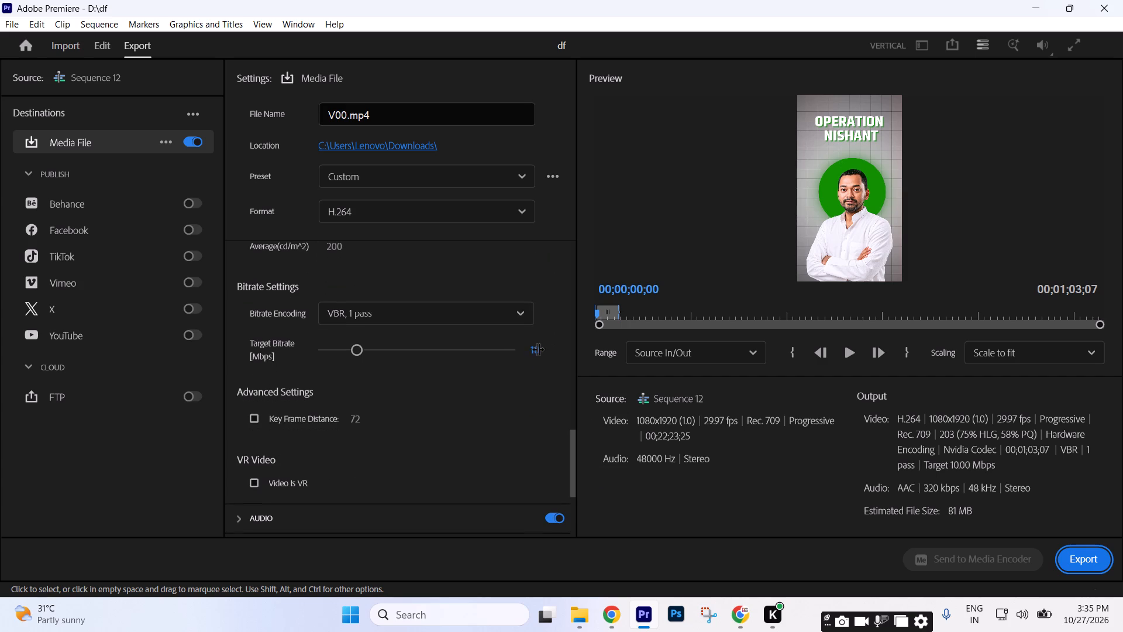
pyautogui.click(536, 352)
pyautogui.write('19')
pyautogui.press('Return')
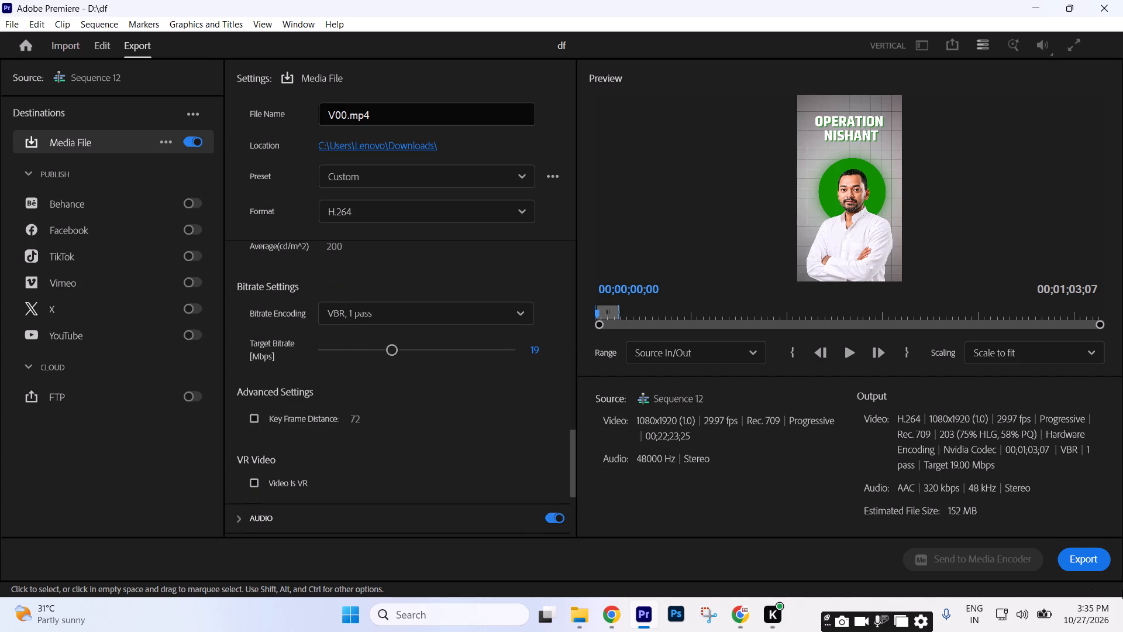
pyautogui.click(1094, 562)
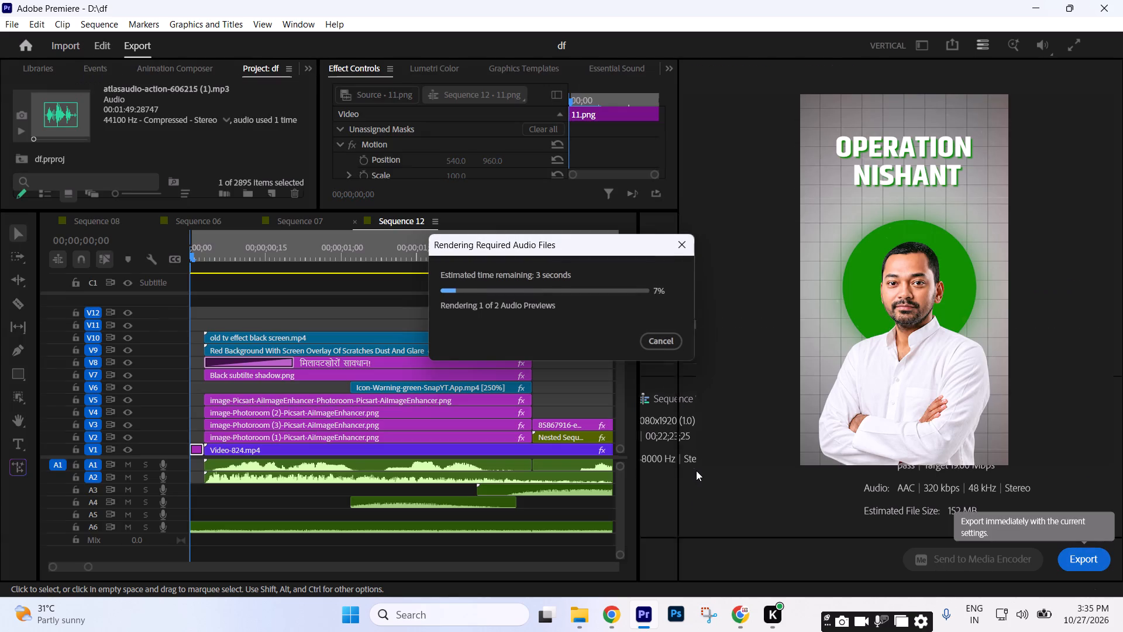
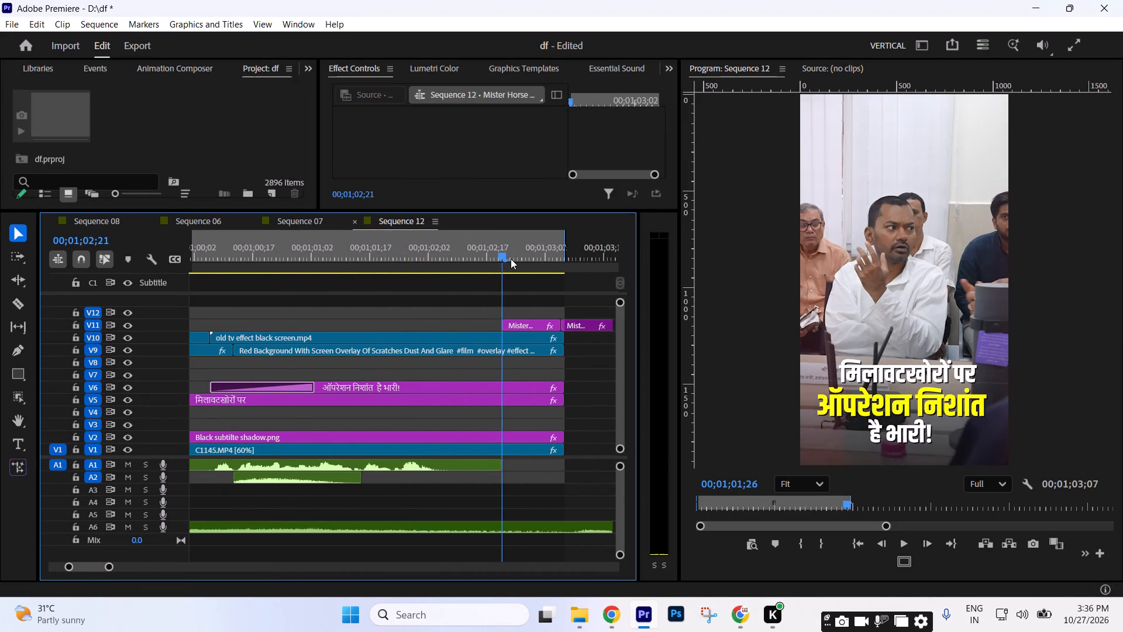
# Check the ending of Sequence 12 frame by frame from 00;01;02;21 to 00;01;03;09.
pyautogui.moveTo(511, 259); pyautogui.dragTo(553, 258)
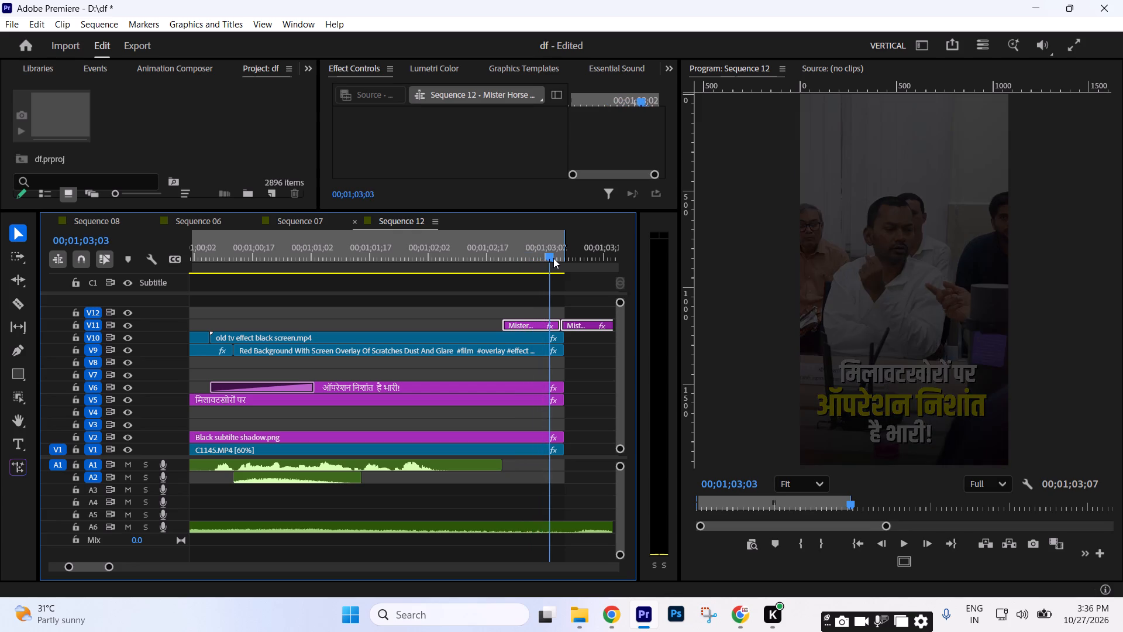
pyautogui.moveTo(553, 258); pyautogui.dragTo(564, 258)
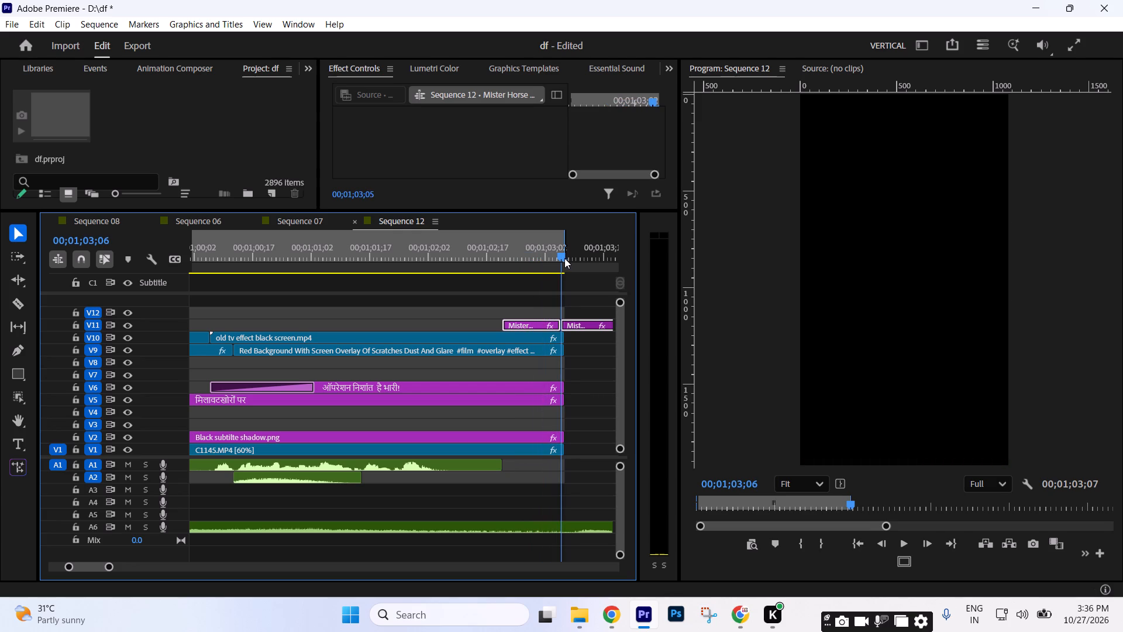
pyautogui.moveTo(564, 258); pyautogui.dragTo(569, 258)
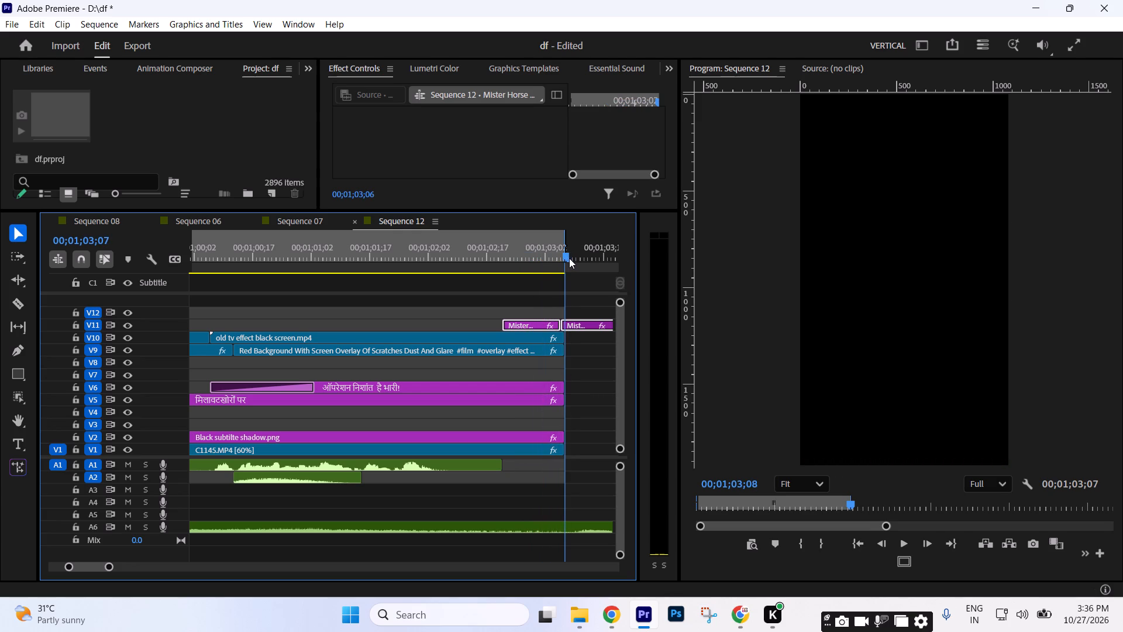
pyautogui.moveTo(569, 258); pyautogui.dragTo(575, 261)
# Save the project.
pyautogui.hotkey('ctrl', 's')
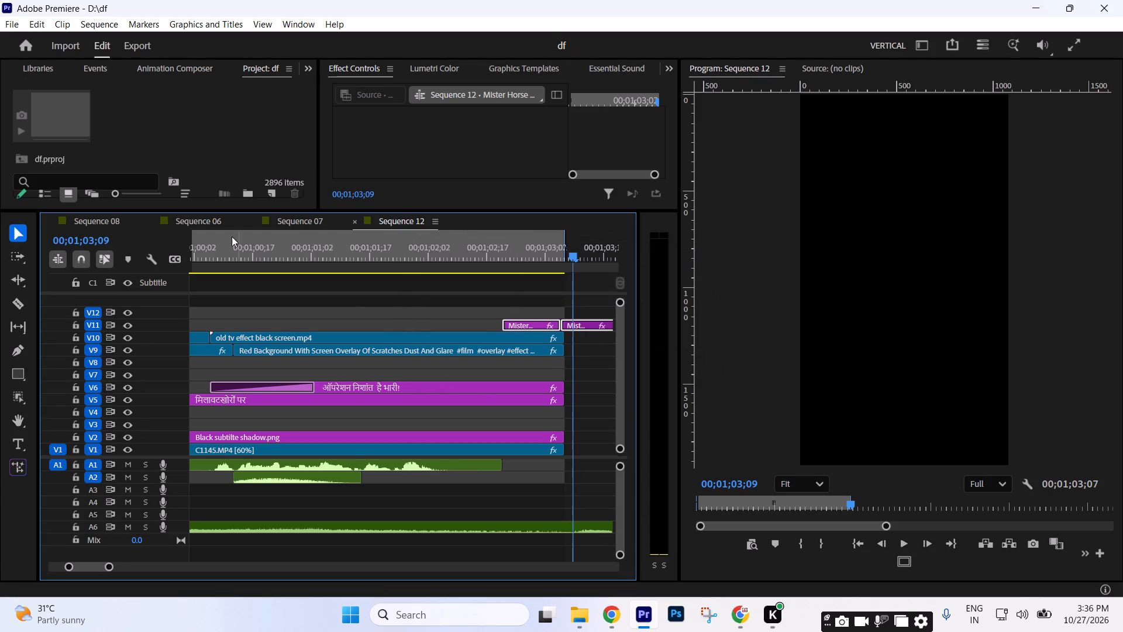
# In Sequence 06, select the whole group of clips on all tracks and move it later, starting at about 00;04;55.
pyautogui.click(215, 221)
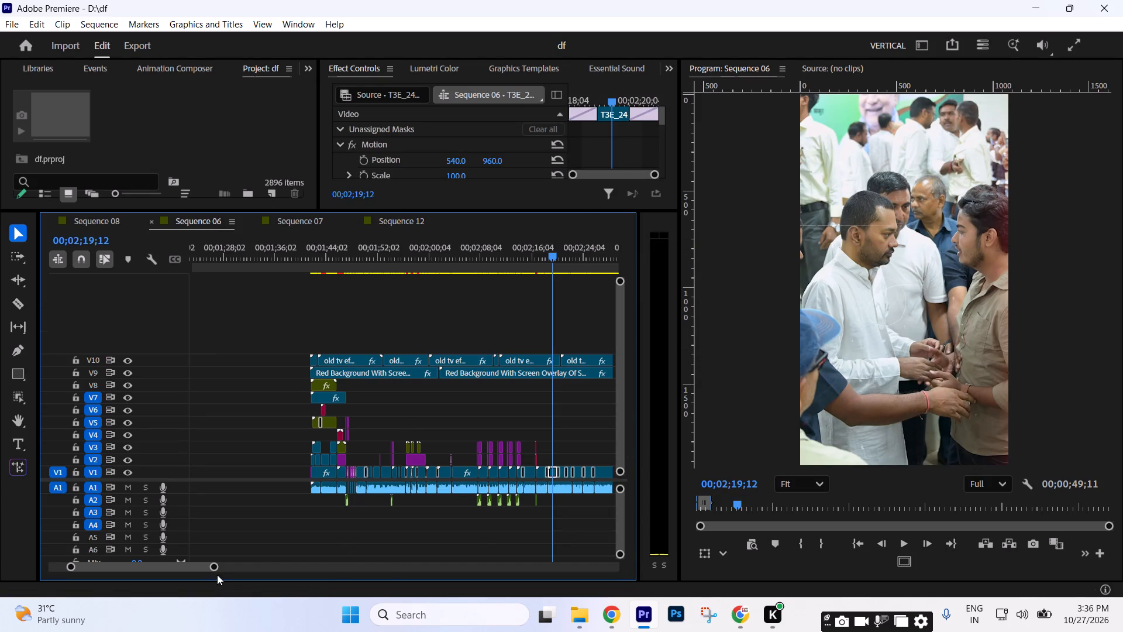
pyautogui.moveTo(215, 568); pyautogui.dragTo(388, 569)
pyautogui.moveTo(457, 321); pyautogui.dragTo(227, 535)
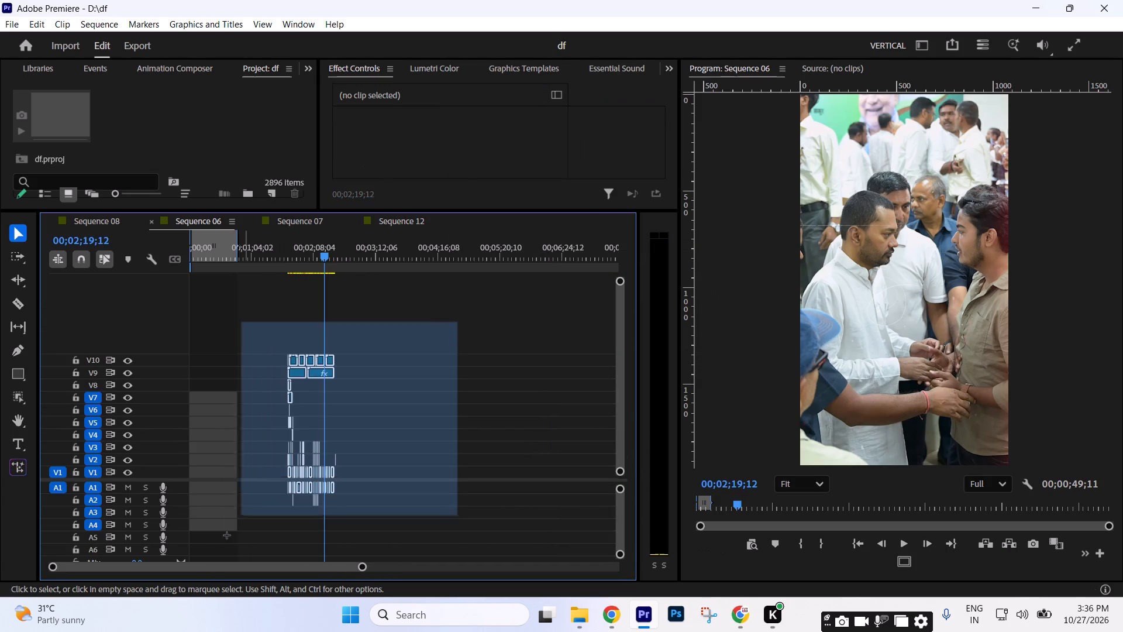
pyautogui.moveTo(227, 535); pyautogui.dragTo(215, 557)
pyautogui.moveTo(315, 370); pyautogui.dragTo(502, 396)
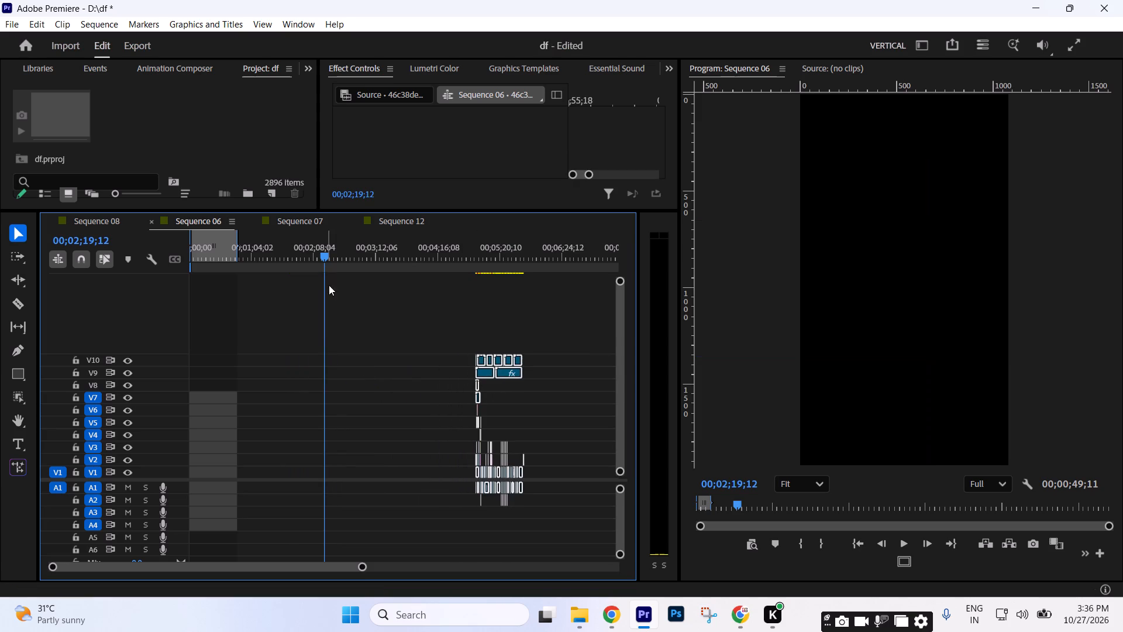
# Set the playhead to 00;00;00;00 in Sequence 06 and the program preview zoom to 28%.
pyautogui.moveTo(323, 250); pyautogui.dragTo(112, 276)
pyautogui.scroll(-2, 821, 310)
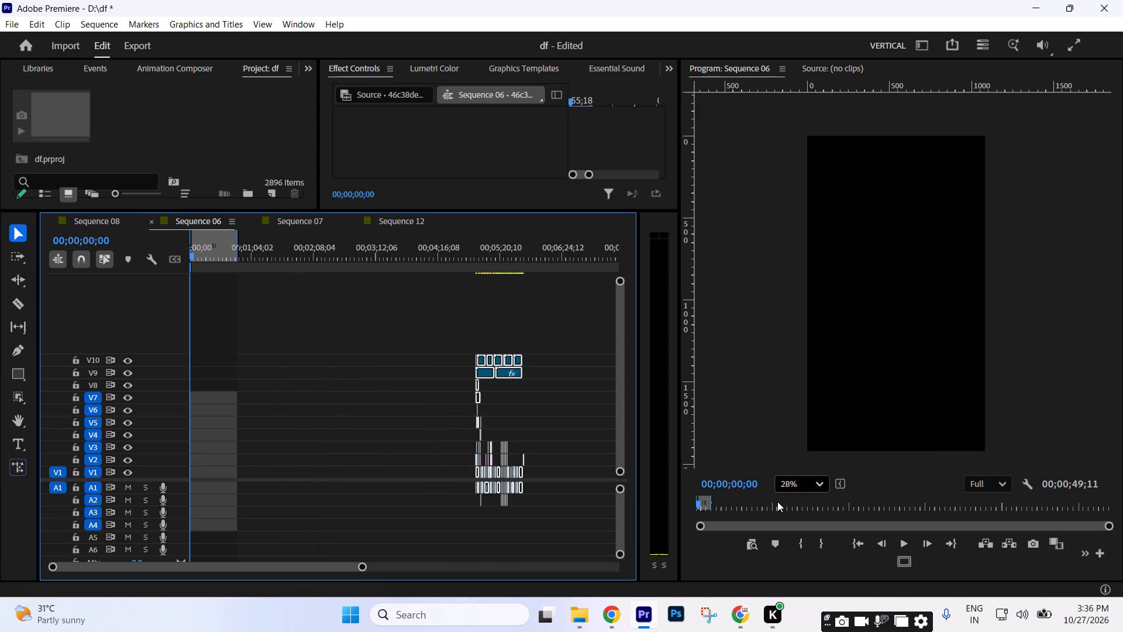